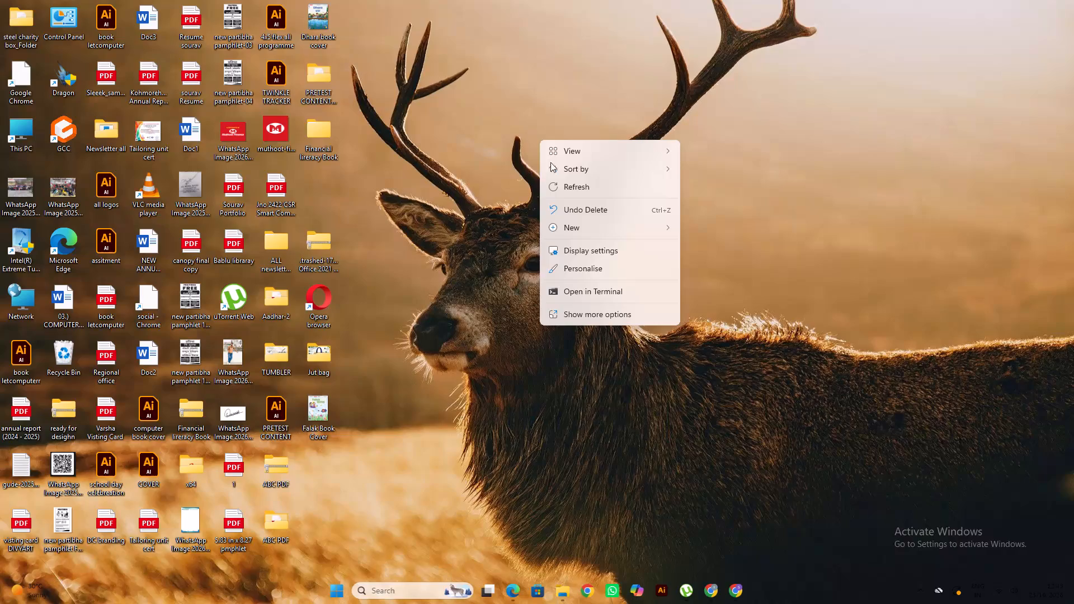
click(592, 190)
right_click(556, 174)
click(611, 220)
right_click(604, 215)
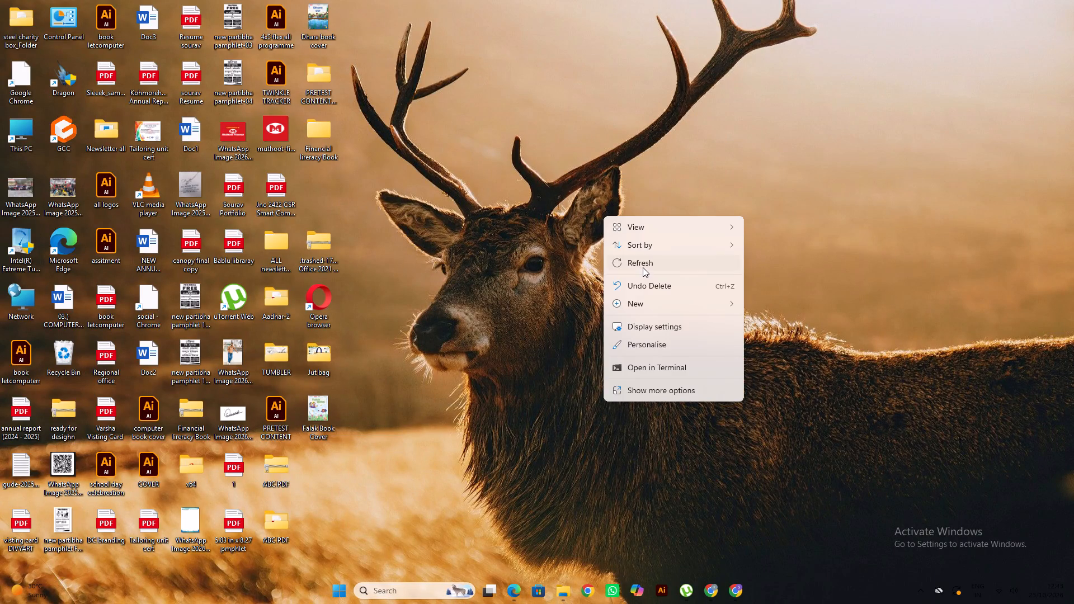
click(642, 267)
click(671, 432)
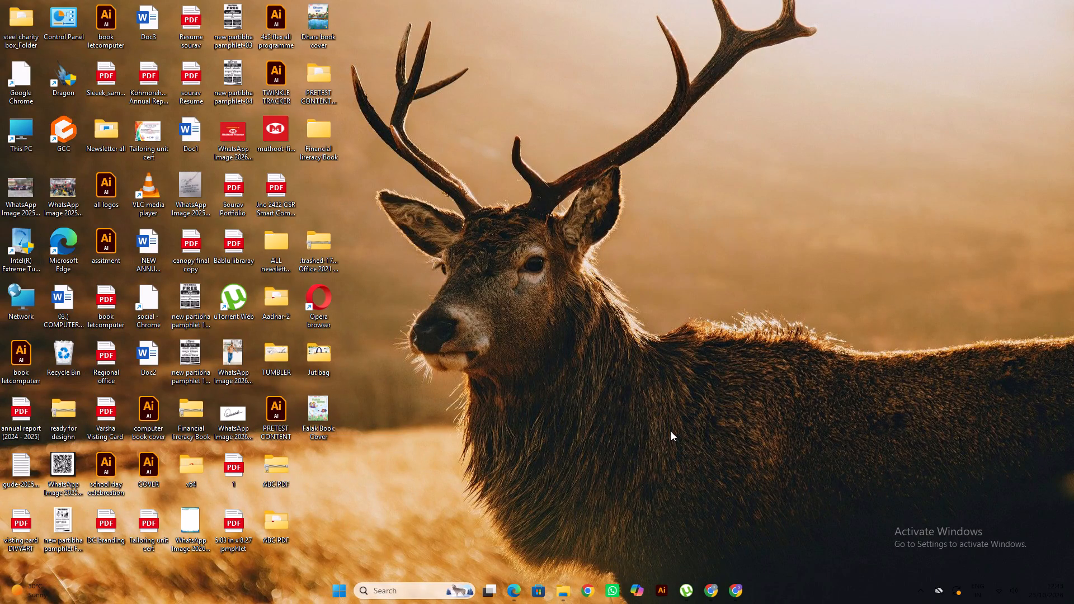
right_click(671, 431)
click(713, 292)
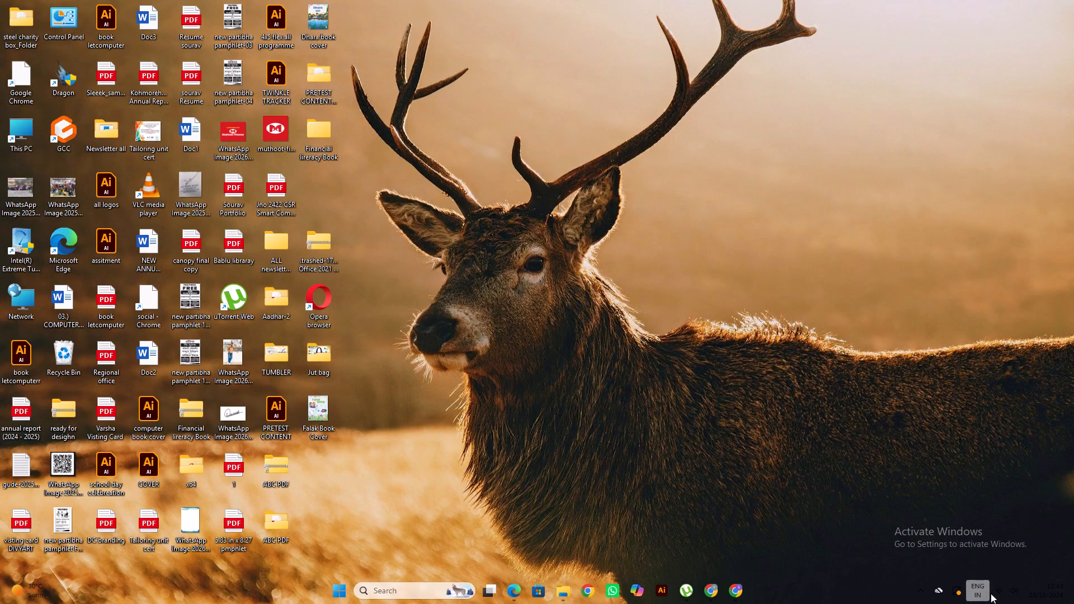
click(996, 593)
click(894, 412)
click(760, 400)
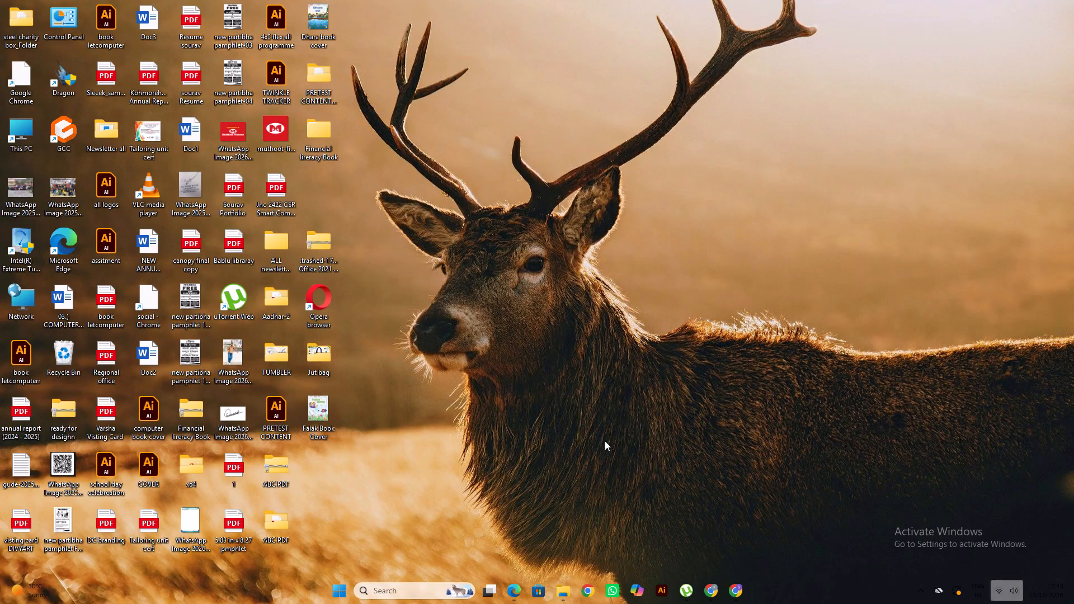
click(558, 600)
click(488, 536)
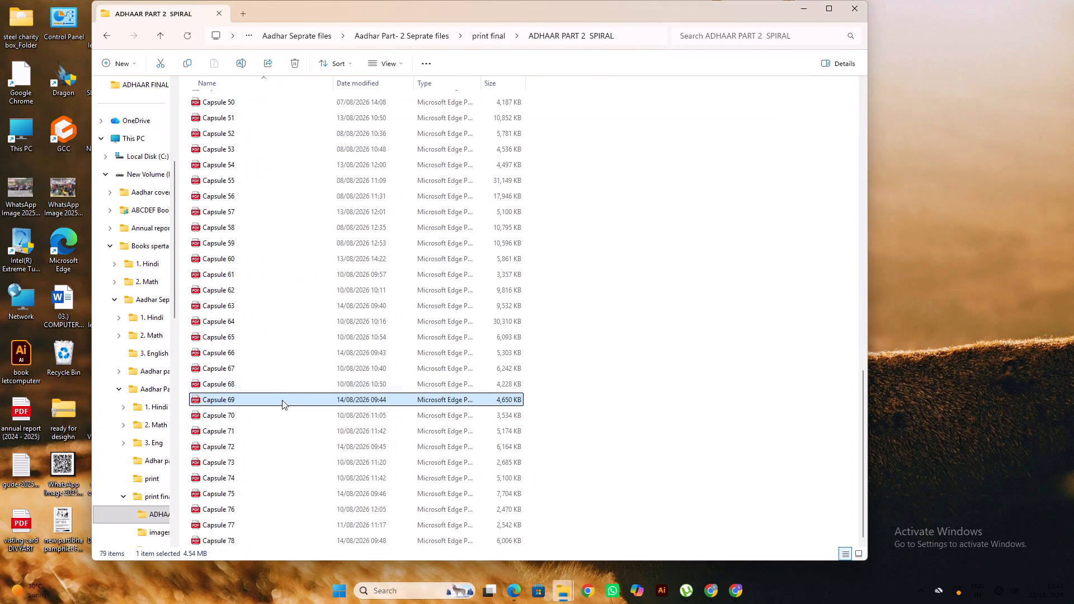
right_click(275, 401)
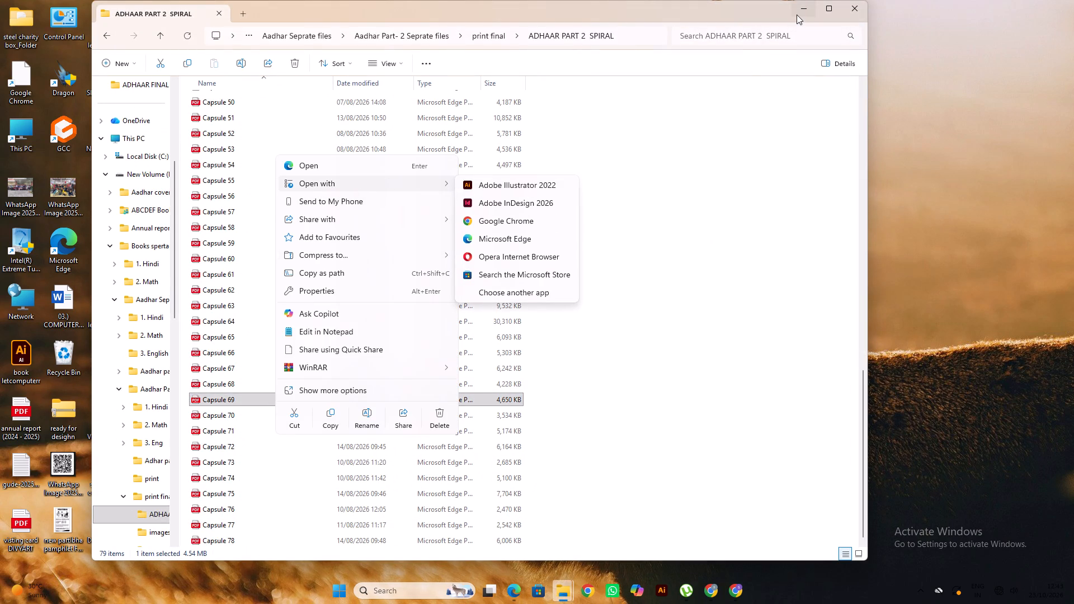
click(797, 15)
Open Capsule 66 from the "Adhar part 2 new (14-10-2026)" folder in Adobe Illustrator 2022.
click(450, 544)
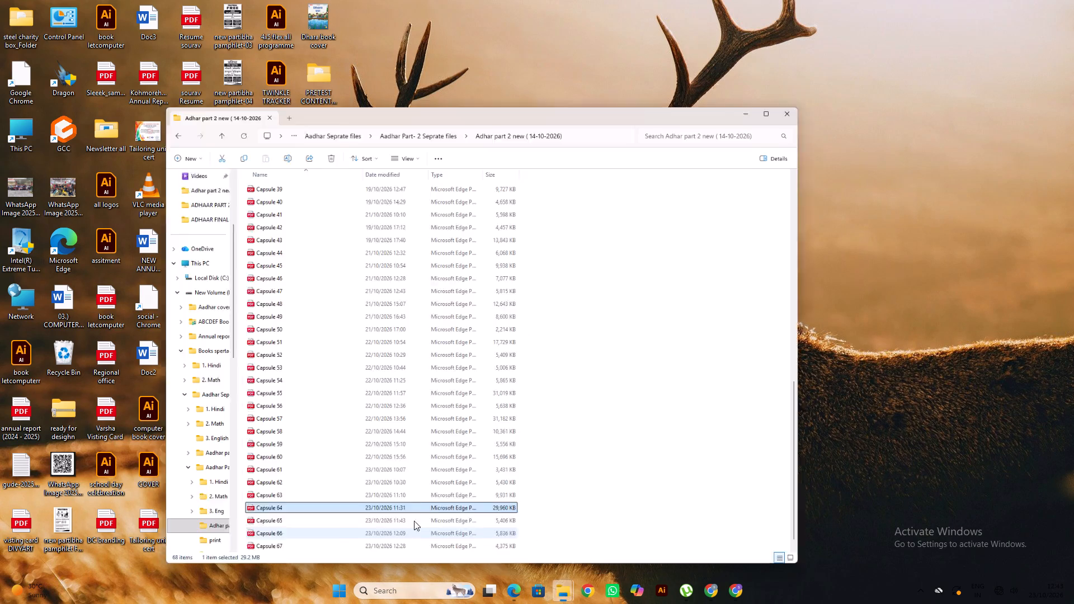
scroll(256, 491, down, 3)
click(246, 508)
right_click(246, 508)
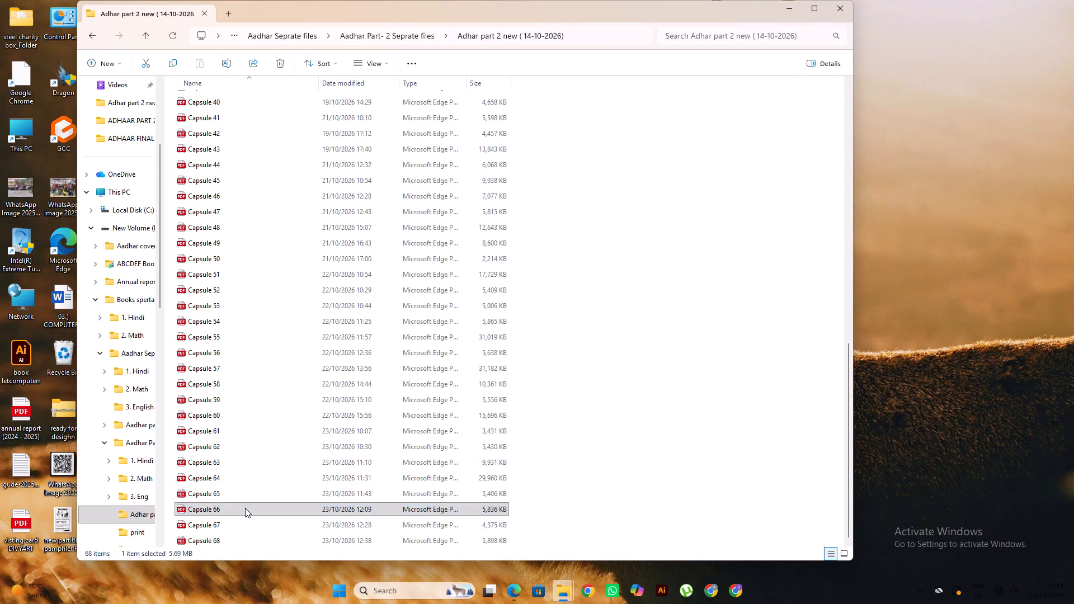
click(466, 293)
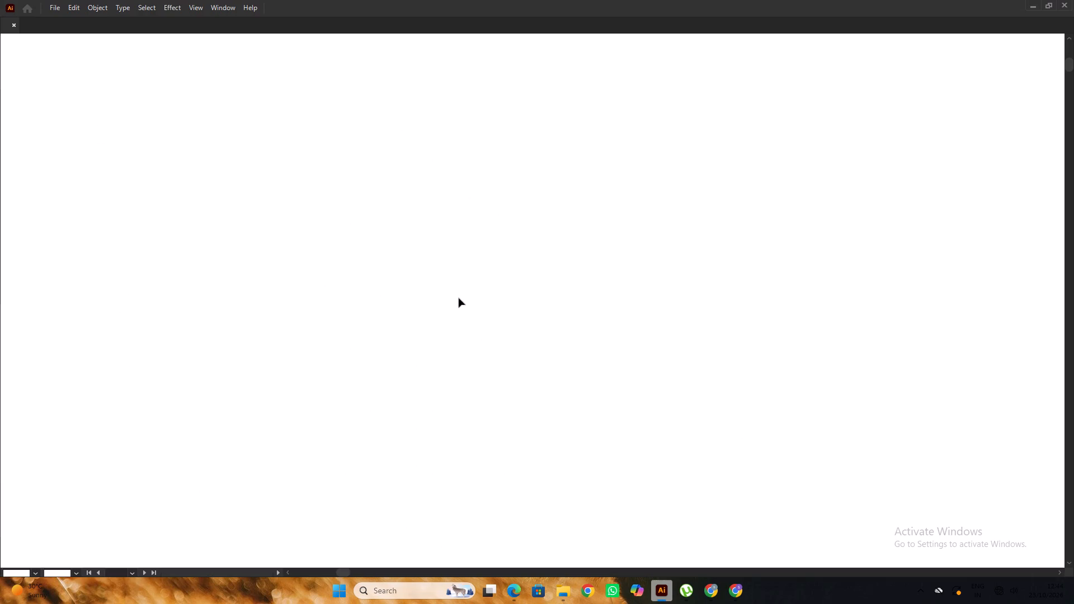
click(541, 327)
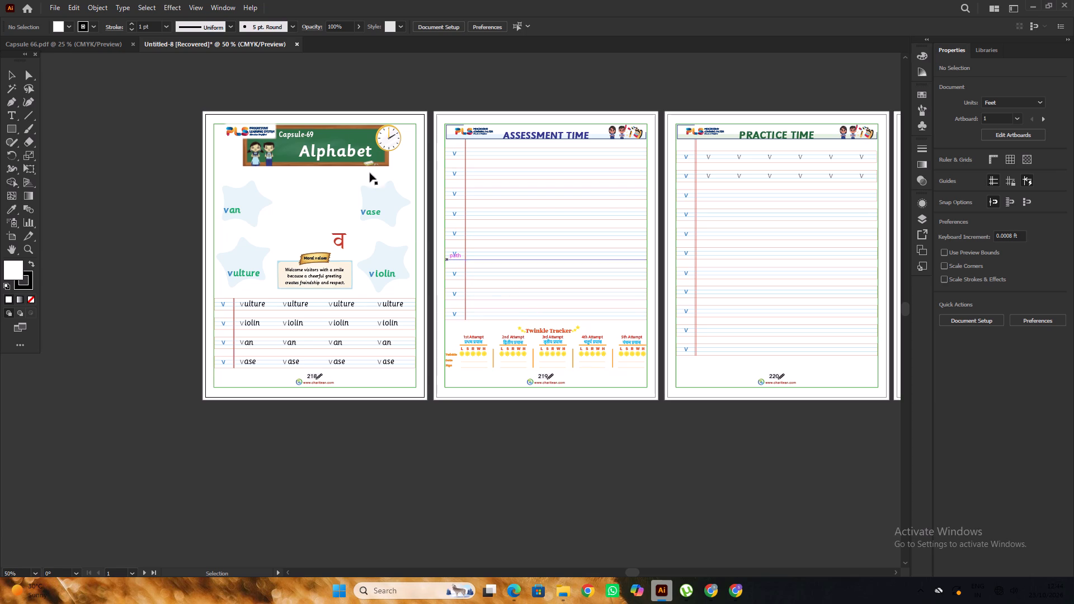
Close the recovered Untitled-8 document without saving its changes.
click(295, 44)
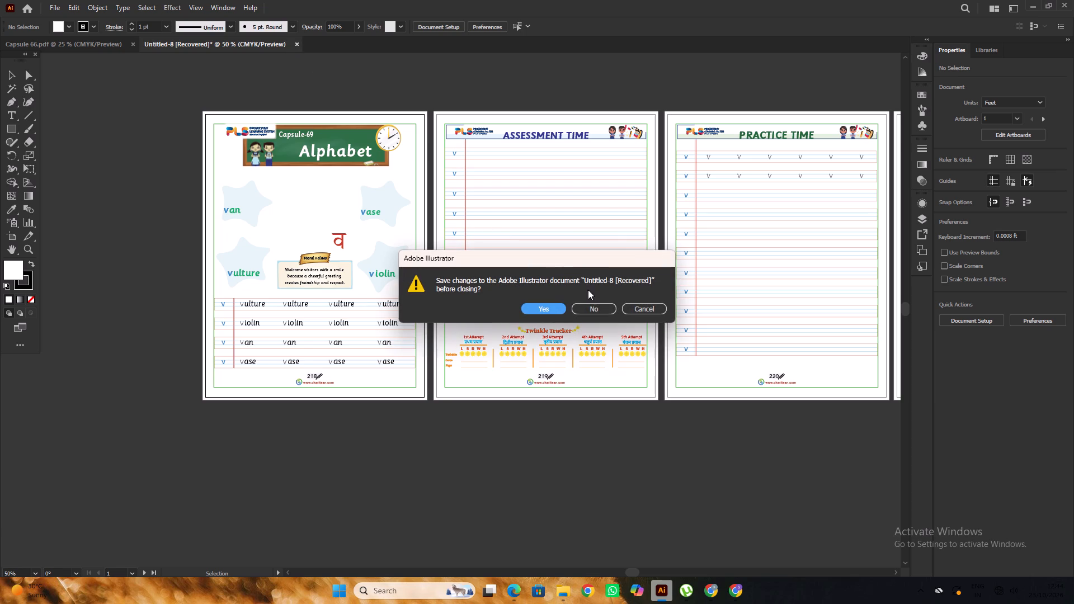
click(597, 309)
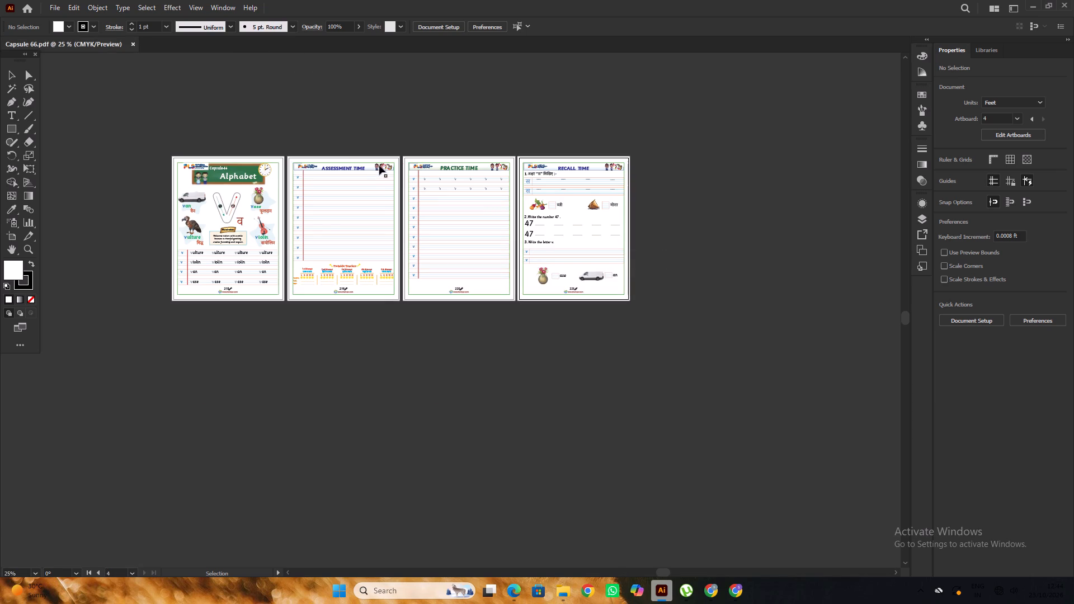
Examine the four worksheet pages of Capsule 66, from the Alphabet page to the Recall Time page.
alt+scroll(162, 105, up, 1)
alt+scroll(326, 115, down, 1)
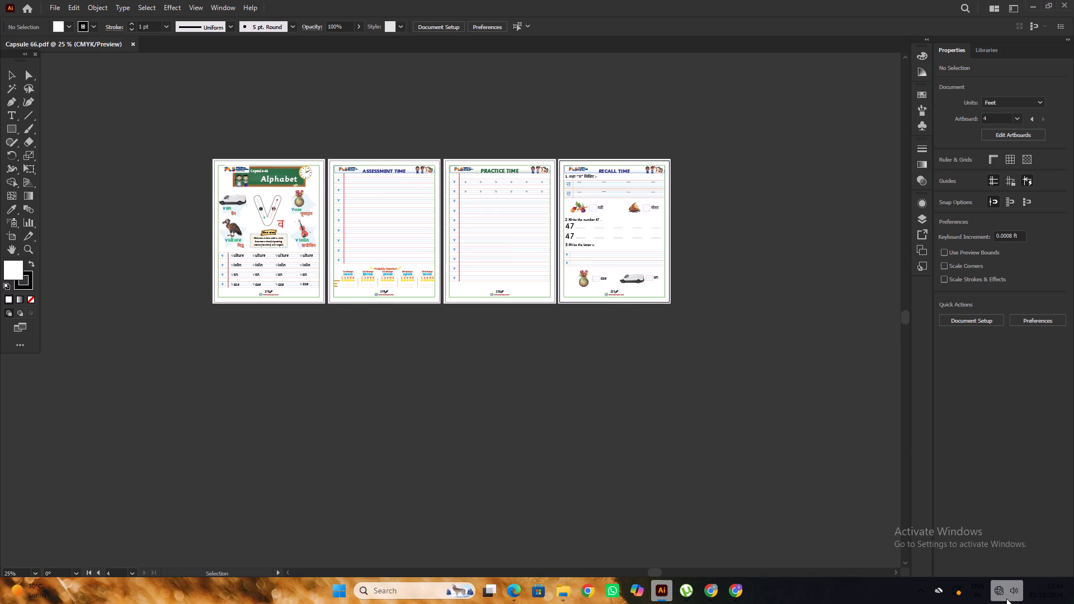
click(992, 593)
click(885, 409)
click(719, 394)
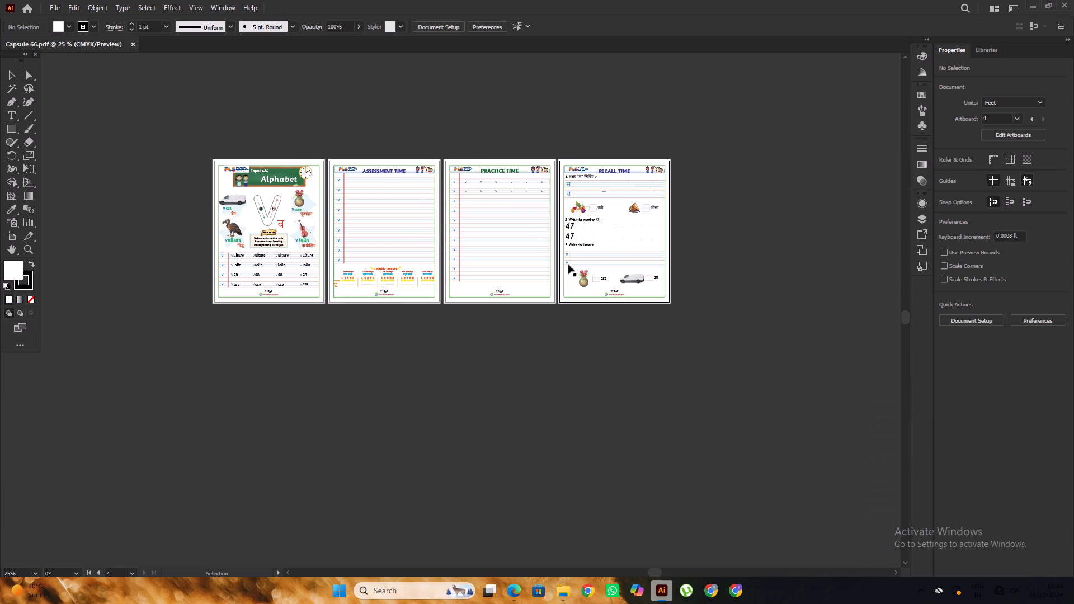
alt+scroll(395, 162, up, 3)
alt+scroll(469, 164, down, 1)
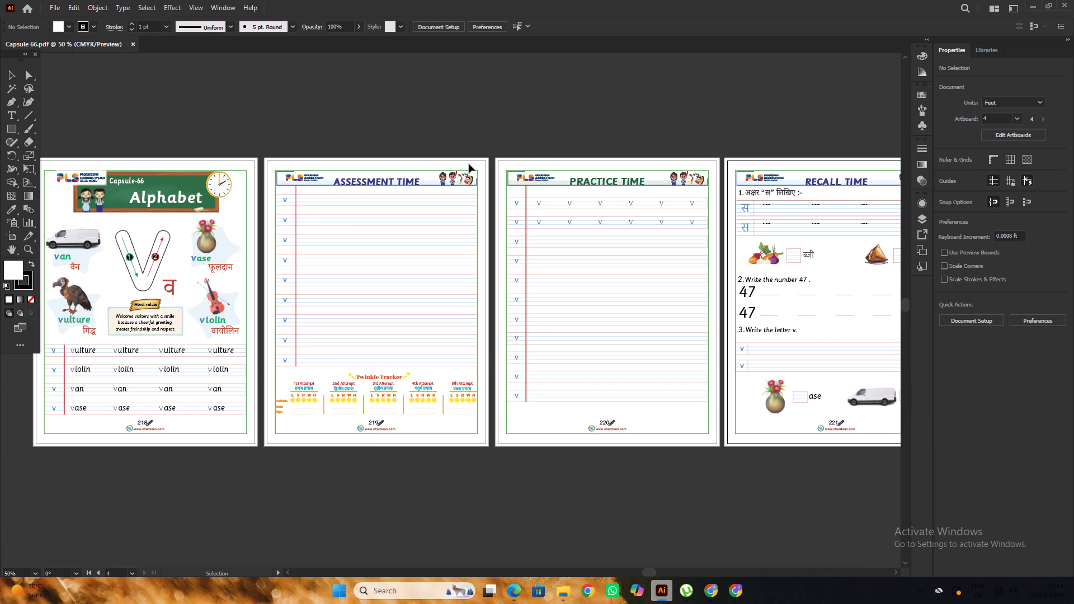
alt+scroll(469, 164, down, 2)
scroll(469, 164, up, 2)
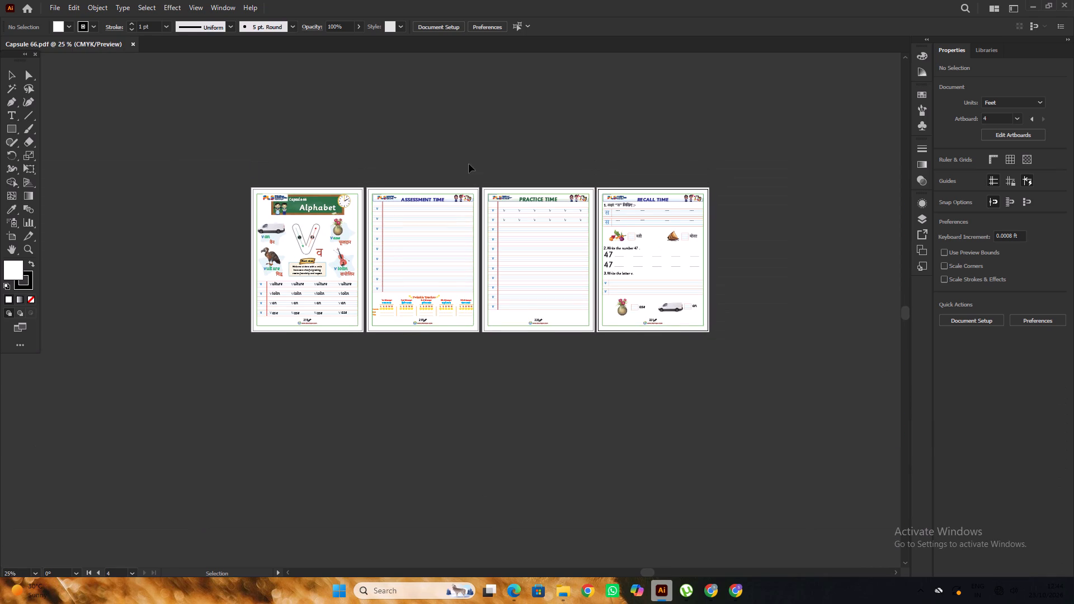
key(space)
drag(426, 138, 429, 152)
alt+scroll(329, 178, up, 2)
alt+scroll(326, 173, down, 1)
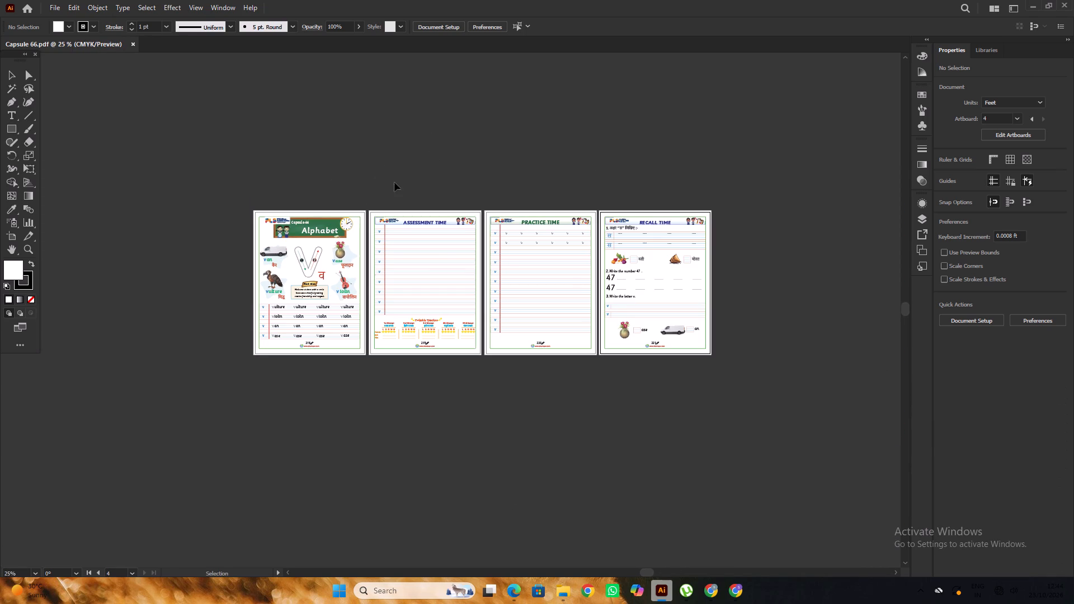
click(520, 432)
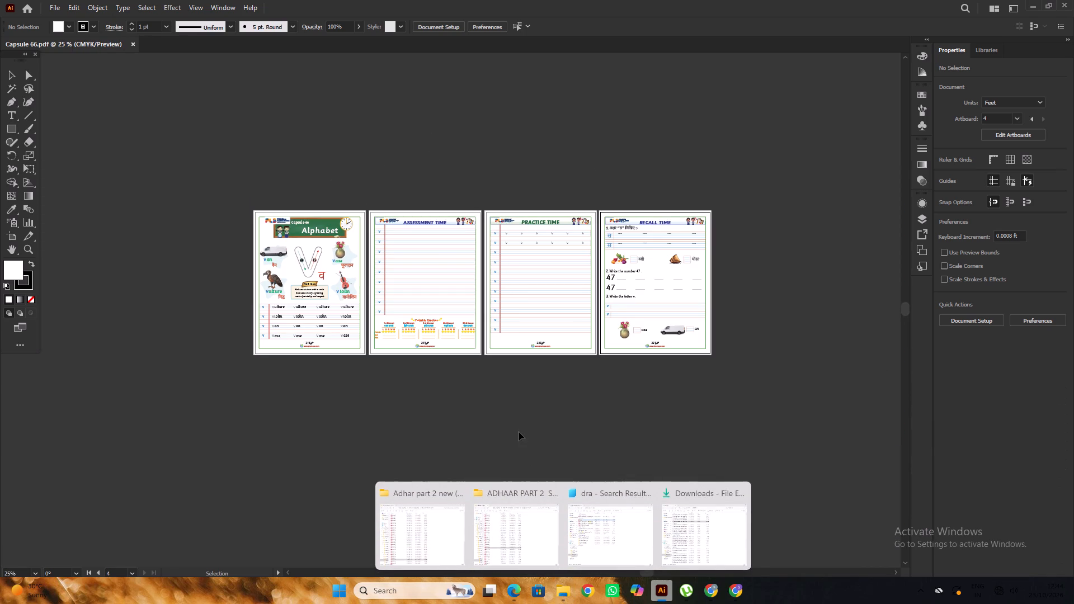
alt+scroll(465, 343, up, 2)
alt+scroll(465, 343, down, 1)
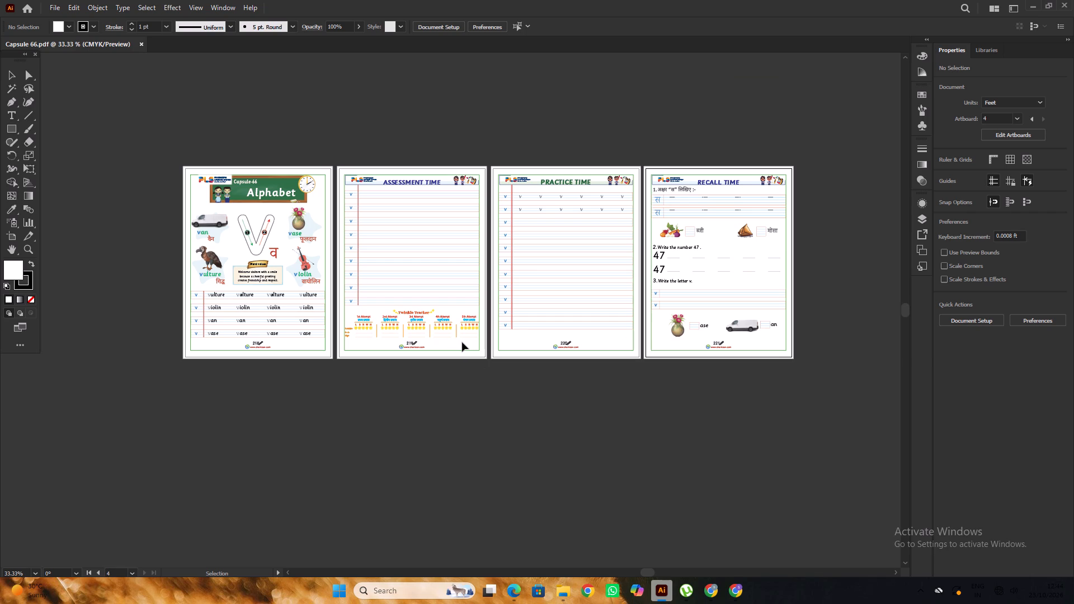
scroll(456, 352, down, 1)
click(583, 498)
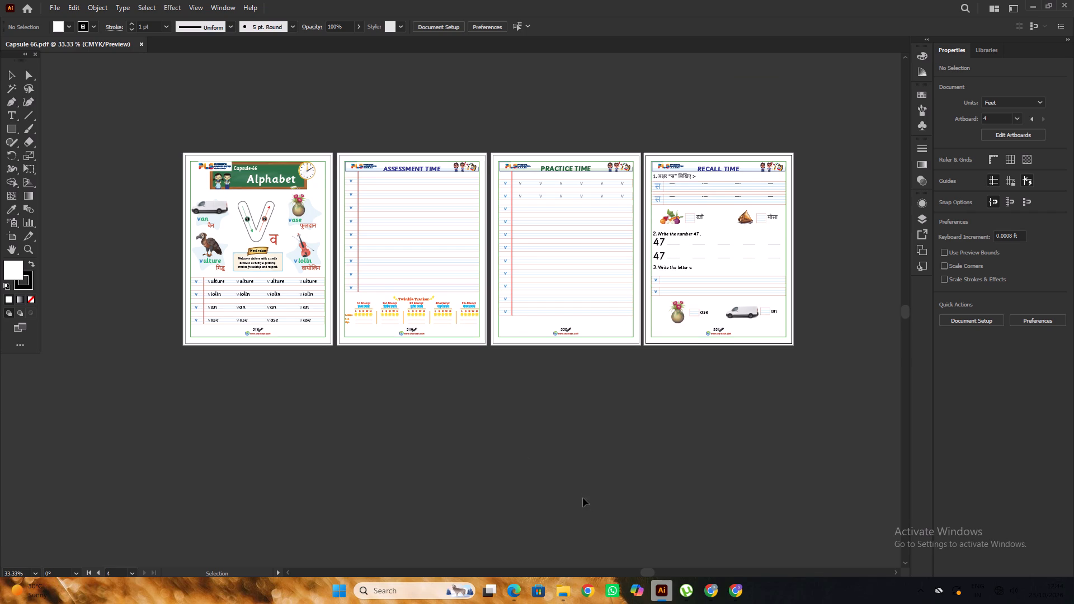
click(519, 464)
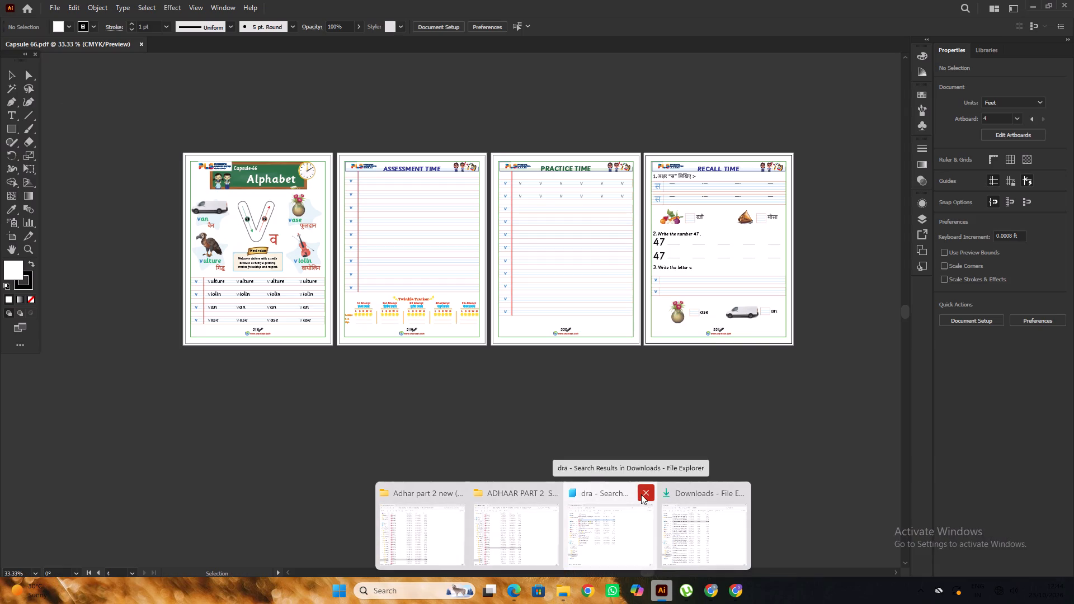
Close the File Explorer window holding the "dra" search results.
click(641, 494)
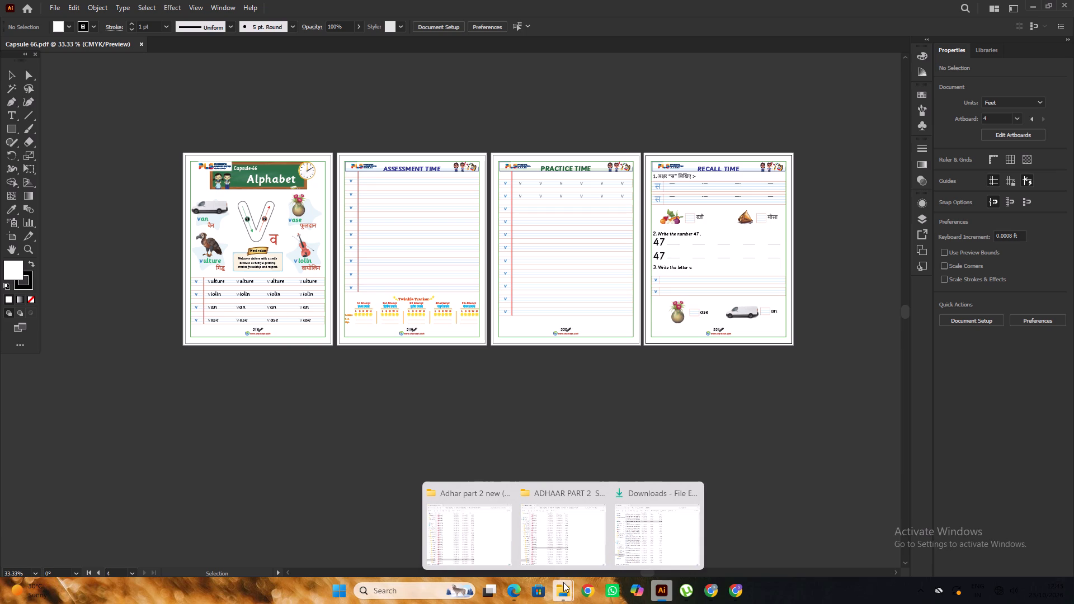
Open Capsule 69 from the "ADHAAR PART 2 SPIRAL" folder in Adobe Illustrator 2022.
click(553, 544)
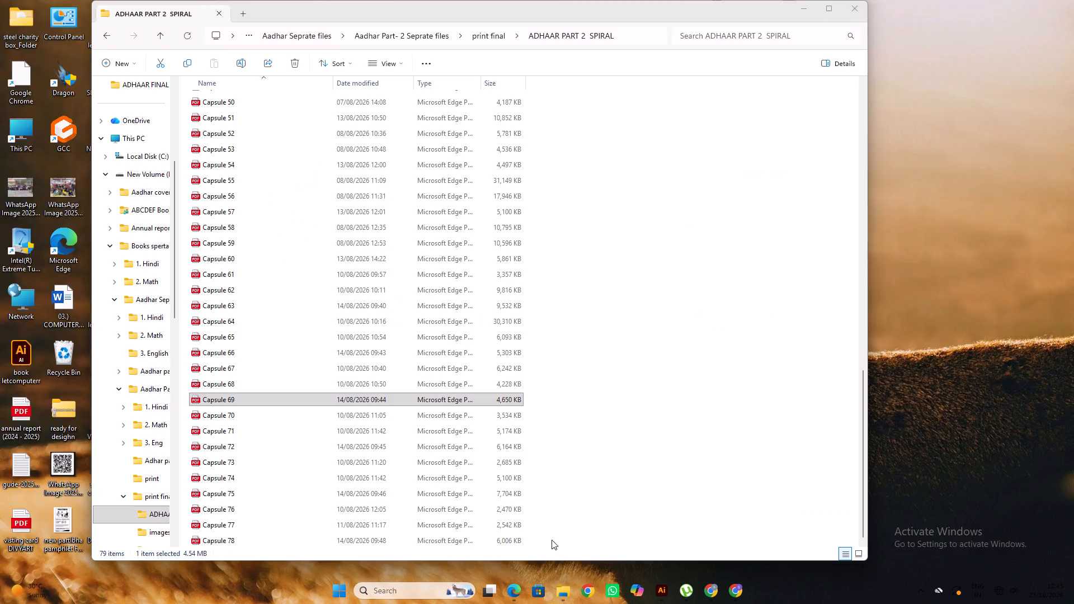
right_click(285, 395)
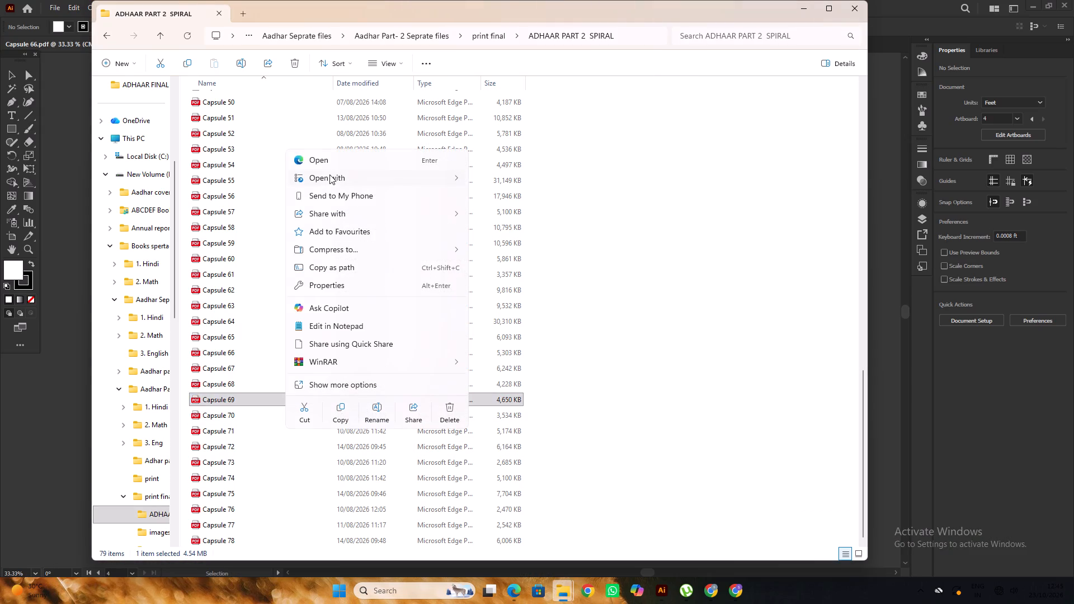
click(510, 183)
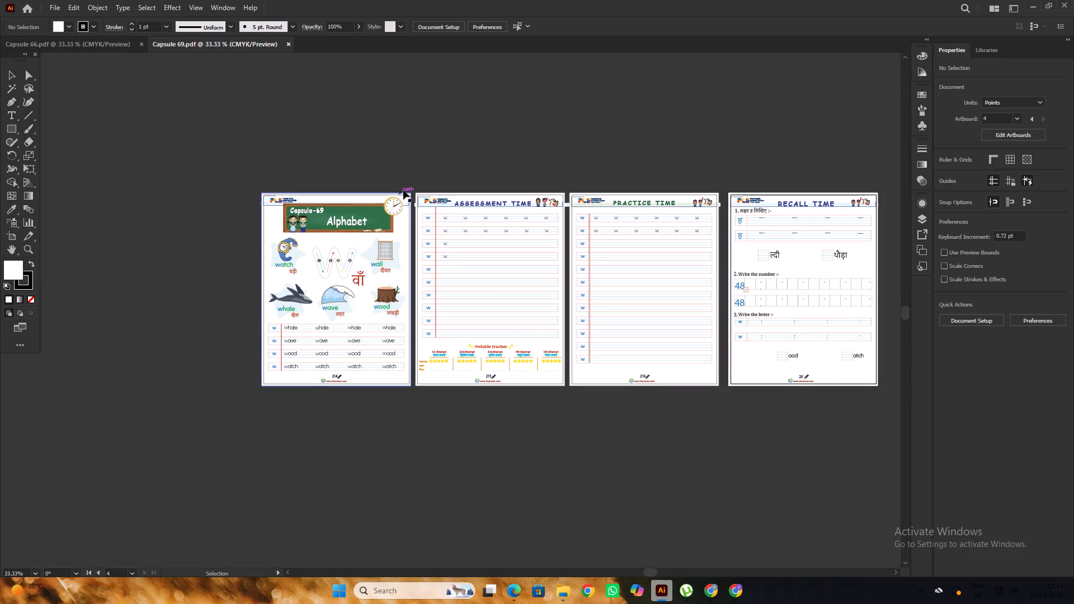
scroll(403, 192, down, 3)
middle_drag(470, 78, 352, 100)
scroll(336, 97, down, 1)
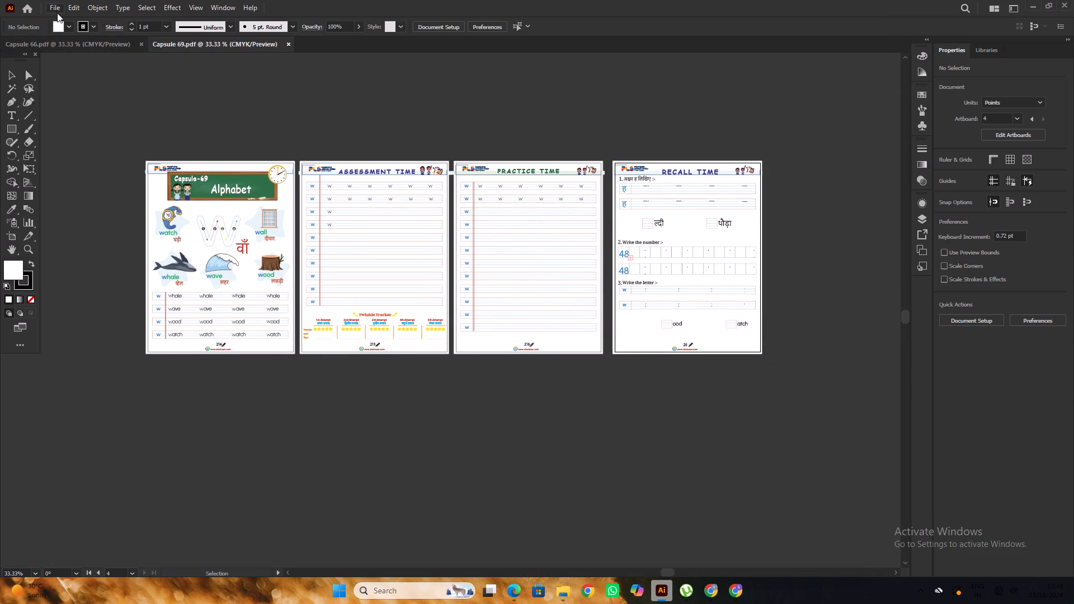
Create a new portrait document of 0.97 x 1.38 ft with one artboard, CMYK colour and 300 ppi raster effects.
click(56, 10)
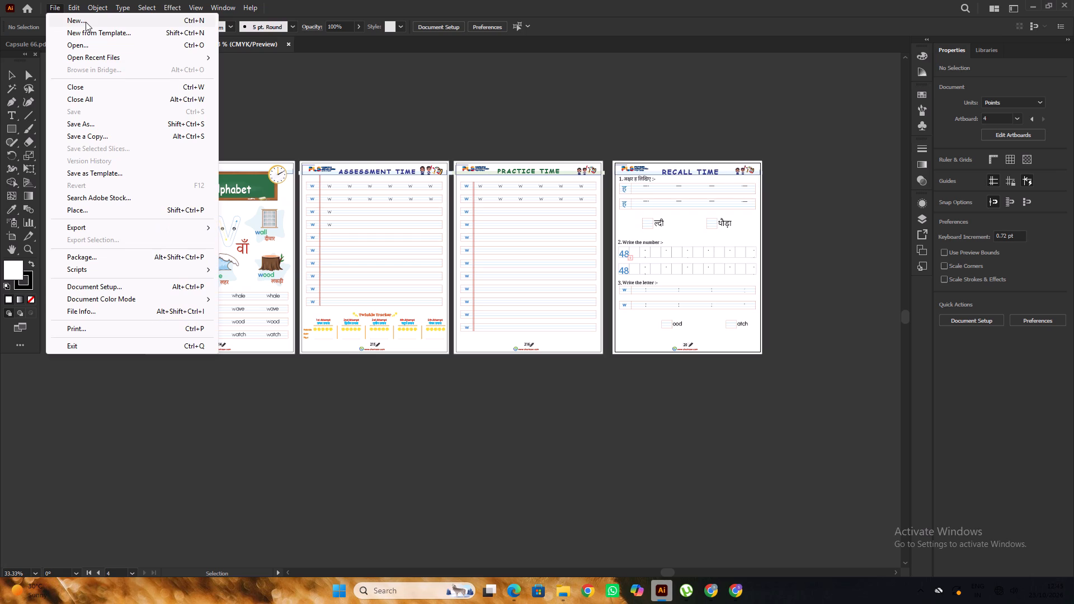
click(86, 22)
click(757, 465)
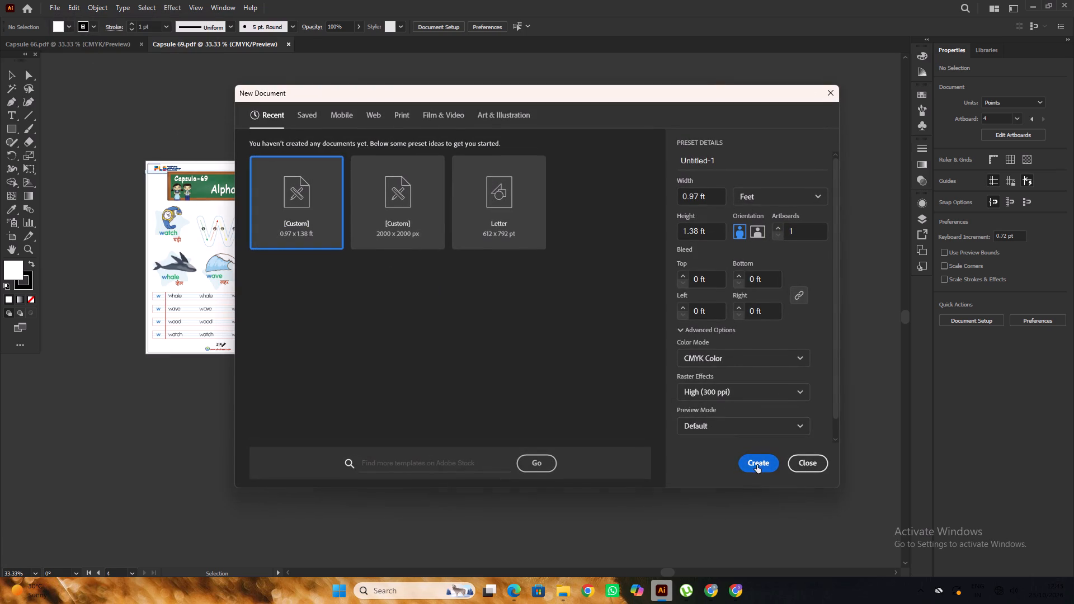
alt+scroll(359, 258, down, 2)
click(511, 230)
Compare the pages of Capsule 69 and Capsule 66 and check the new blank document.
click(213, 49)
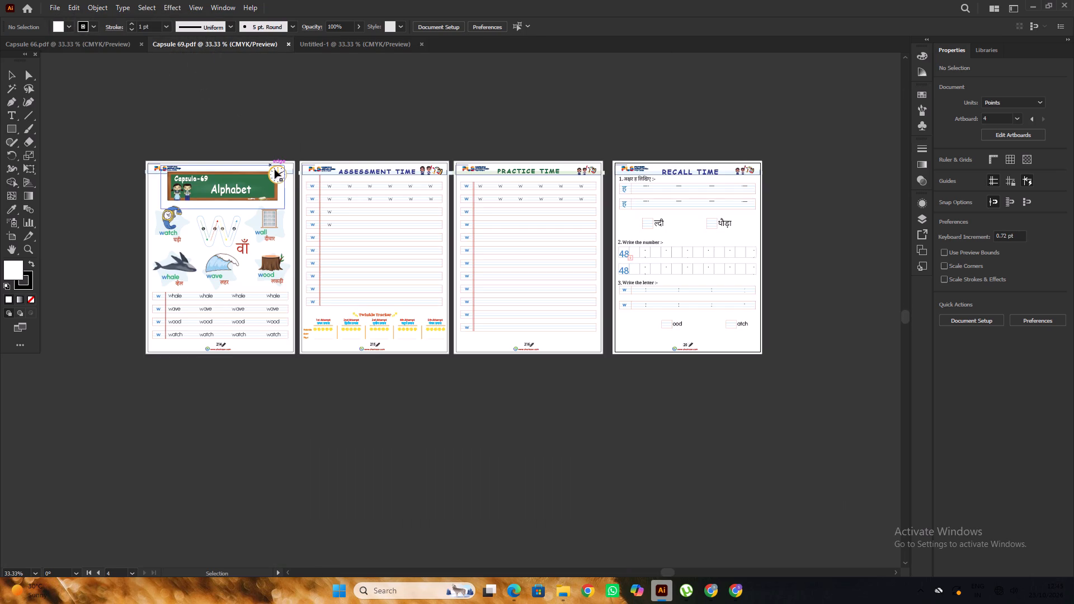
click(276, 131)
click(115, 49)
click(198, 45)
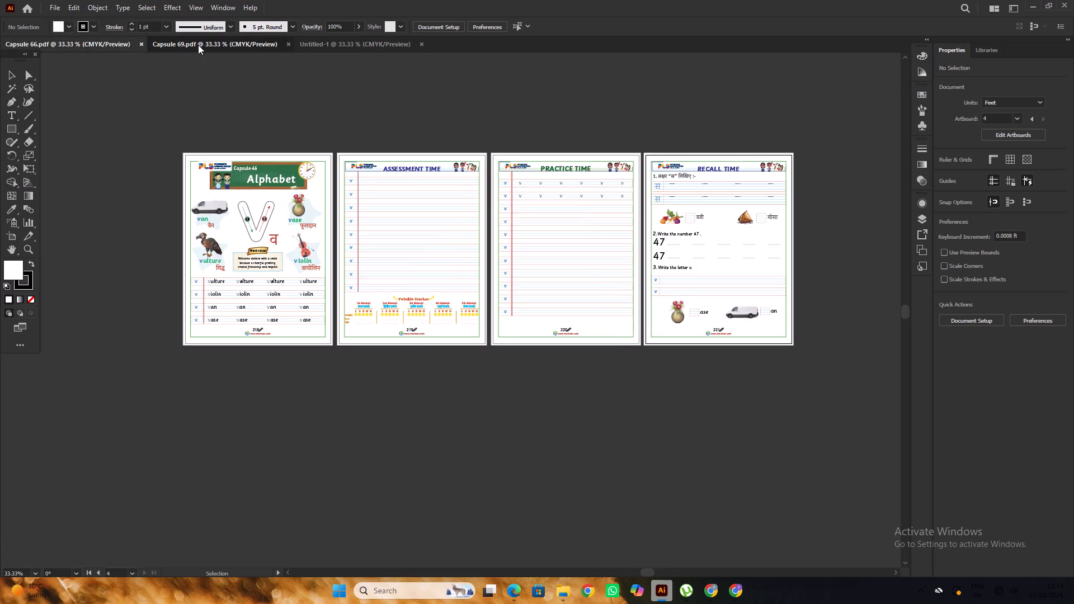
click(345, 40)
scroll(355, 131, up, 2)
click(408, 127)
click(185, 39)
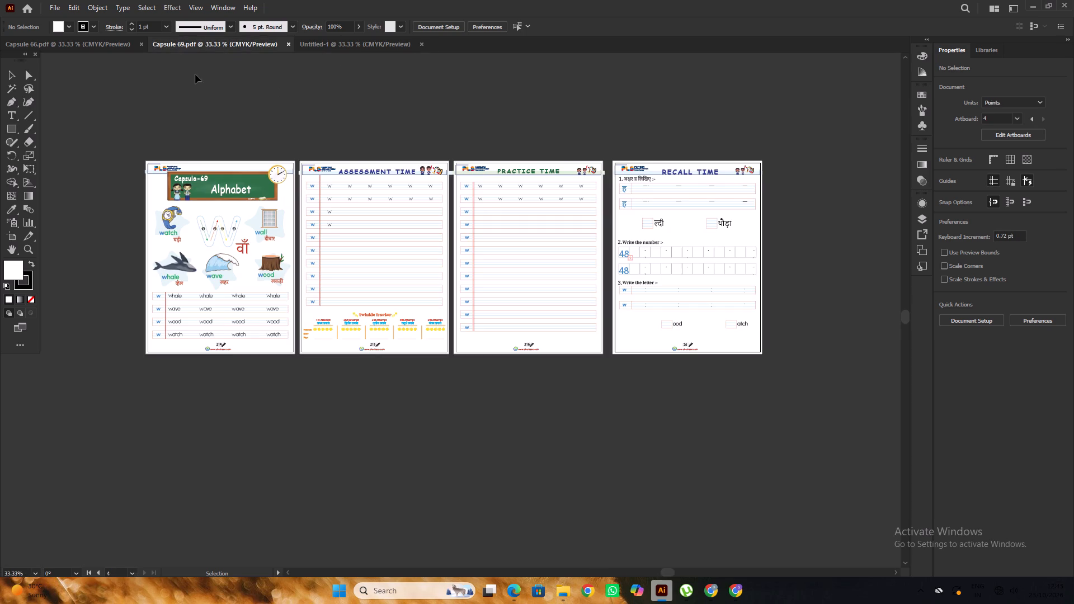
click(224, 110)
Unlock all objects in the Capsule 66 document.
click(64, 45)
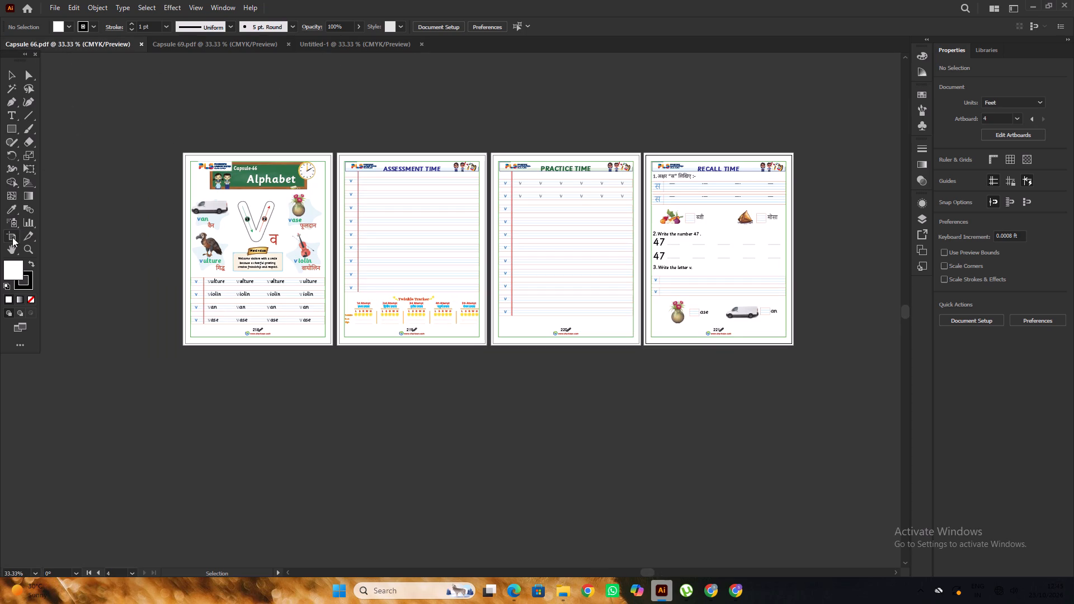
key(ctrl+alt+2)
click(123, 108)
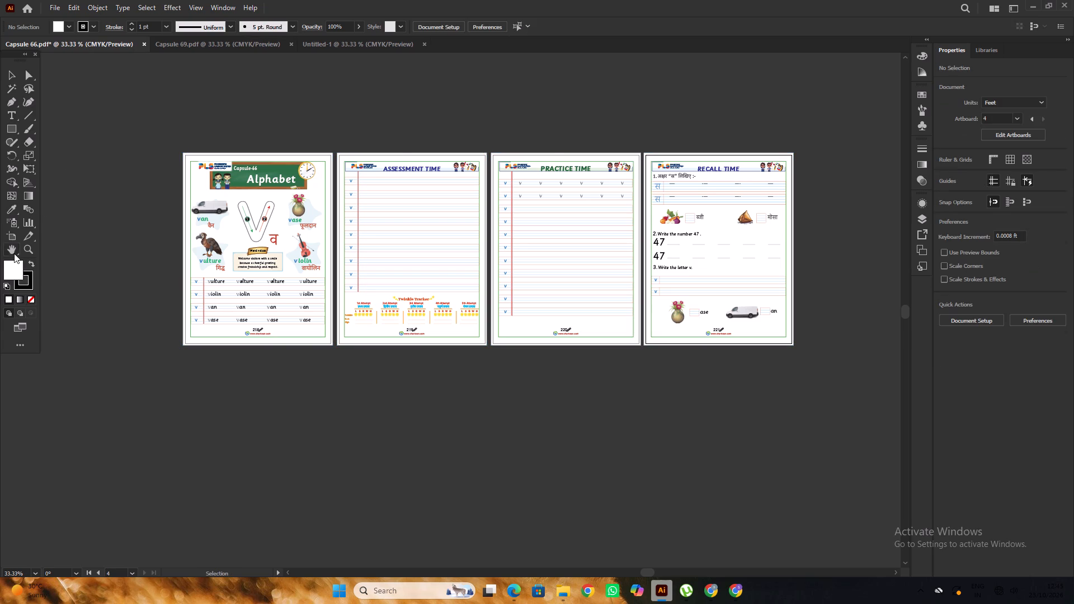
Copy all four artboards with their artwork from Capsule 66 and paste them into the new untitled document.
click(8, 242)
click(240, 157)
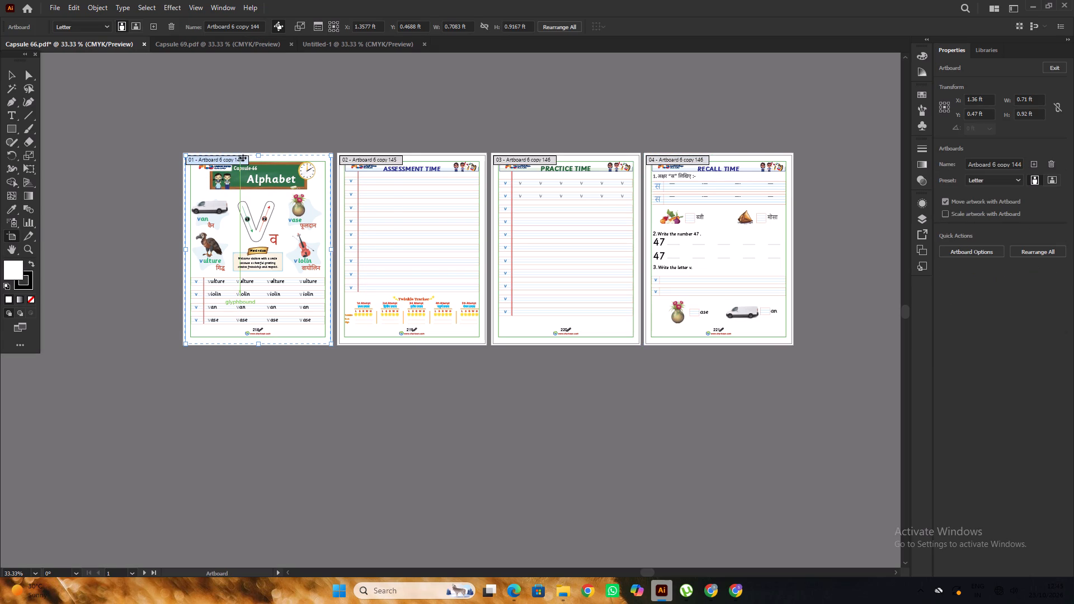
shift+click(388, 159)
shift+click(510, 156)
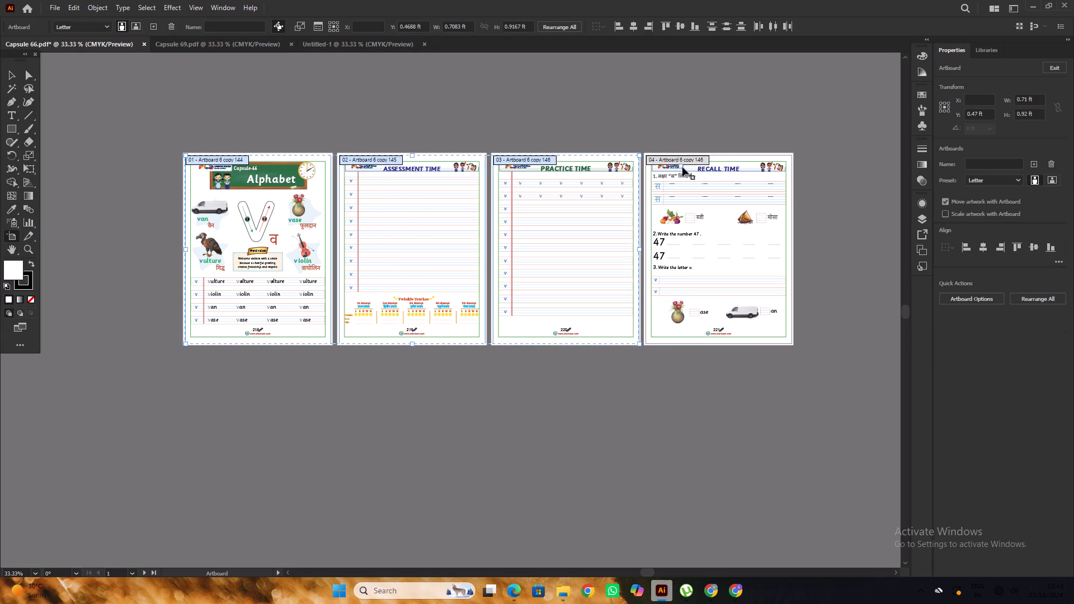
shift+click(682, 158)
key(ctrl+c)
click(341, 48)
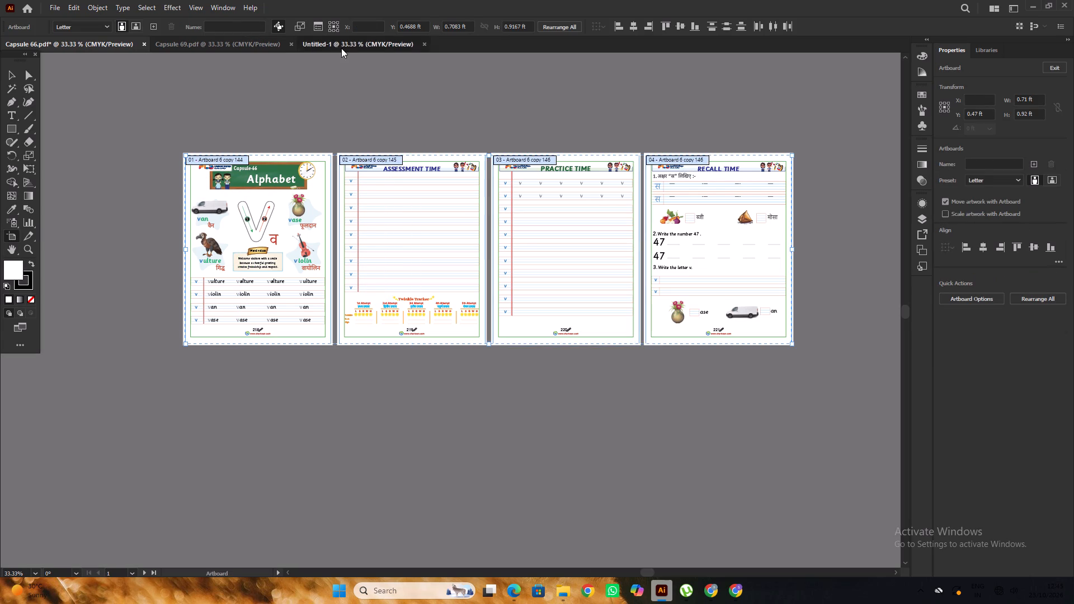
key(ctrl+v)
Delete the original blank 0.97 x 1.38 ft artboard from the new document.
click(110, 177)
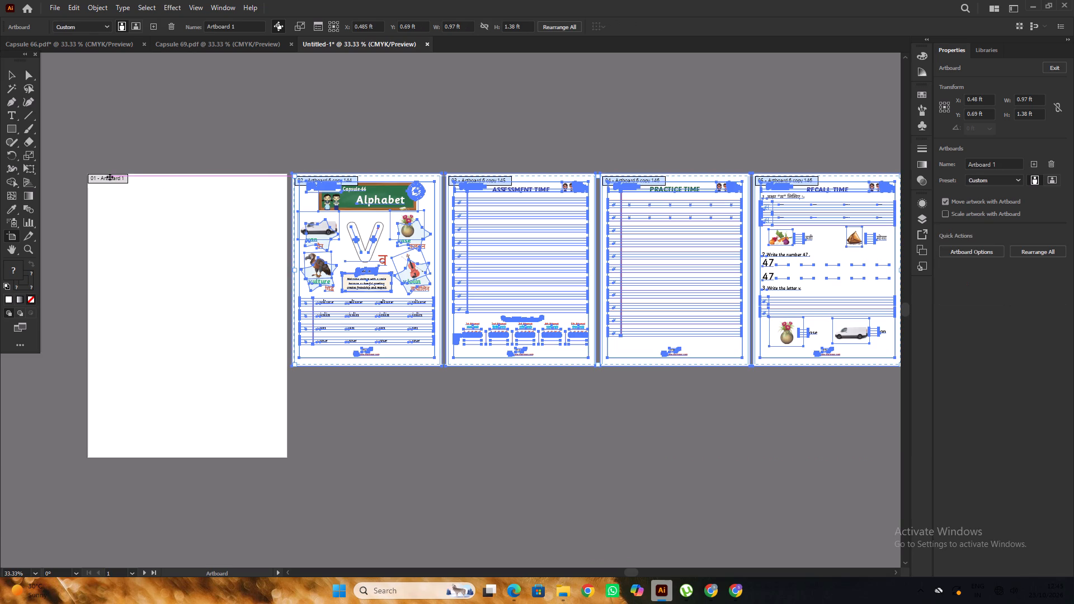
key(Delete)
key(Page_Down)
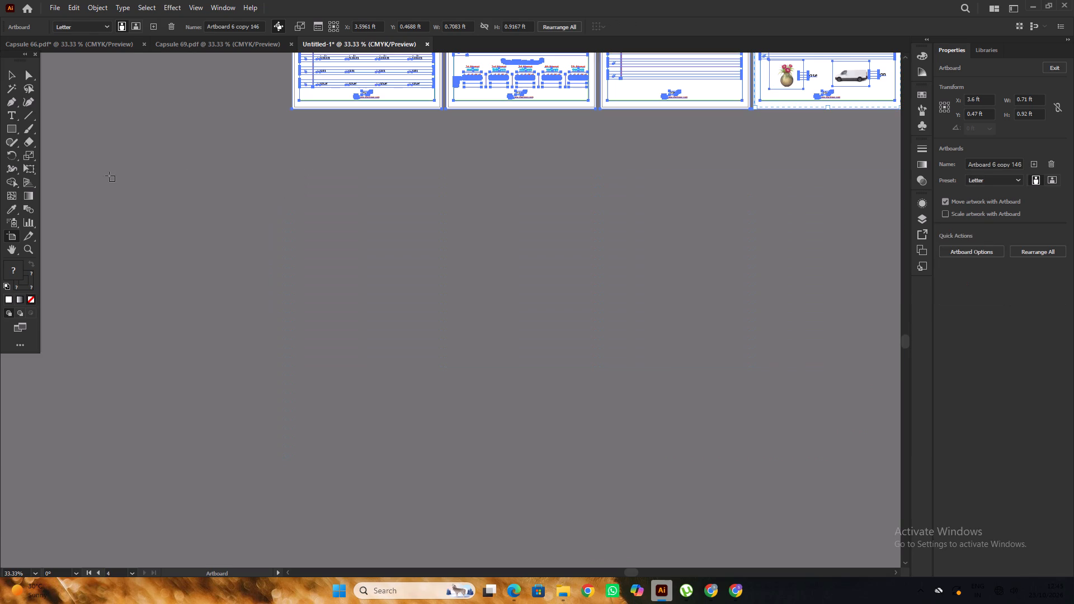
scroll(286, 231, up, 1)
alt+scroll(286, 230, down, 2)
scroll(309, 207, up, 7)
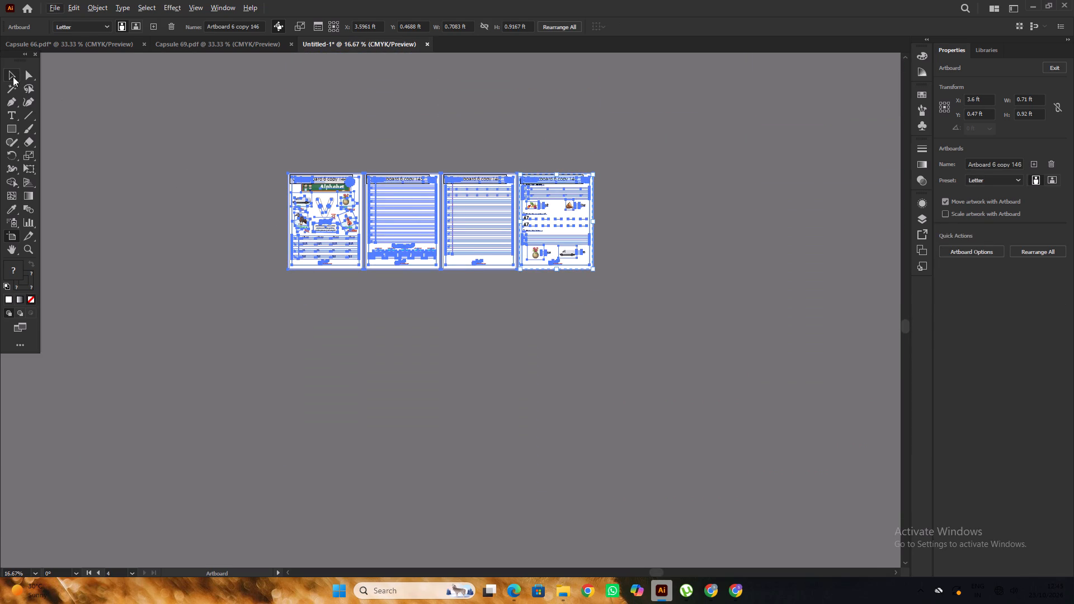
Lock the outer border rectangles of all four pasted pages.
click(13, 77)
click(288, 97)
alt+scroll(483, 120, up, 3)
alt+scroll(368, 122, down, 2)
click(233, 200)
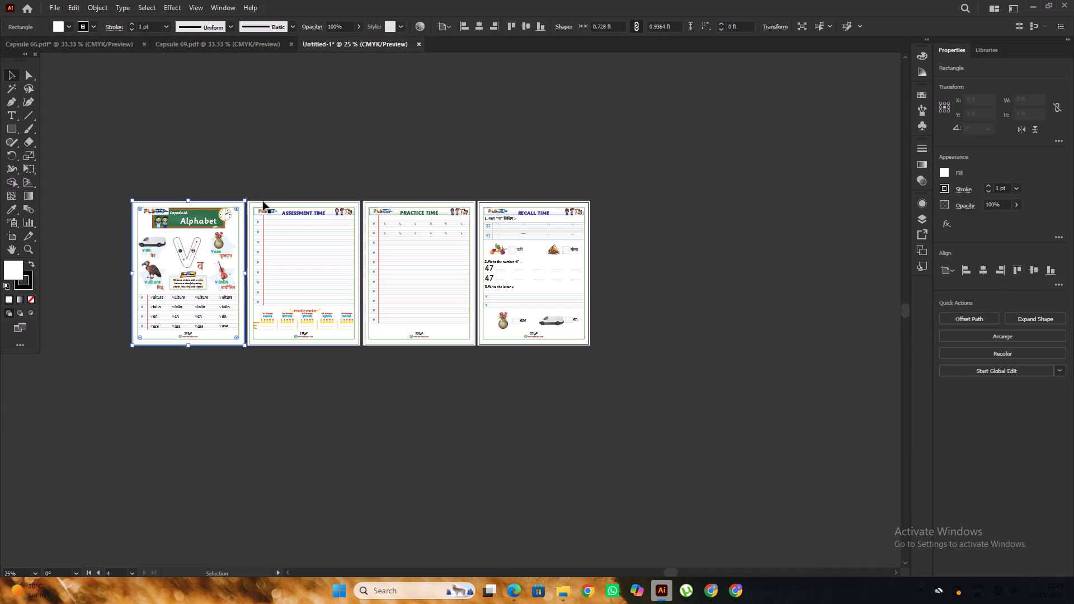
shift+click(291, 201)
shift+click(397, 201)
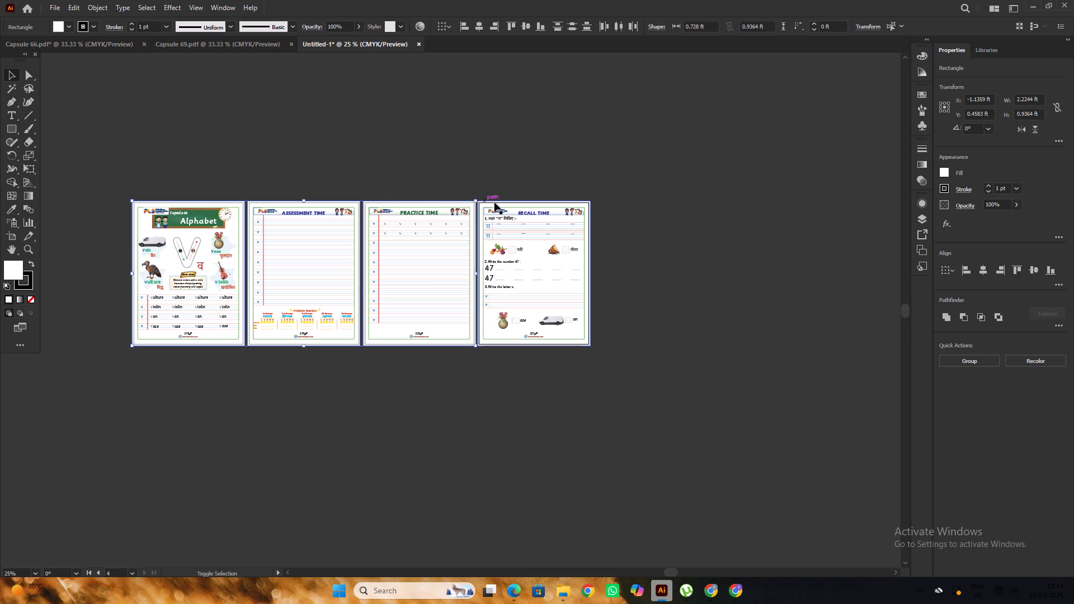
shift+click(498, 202)
alt+scroll(420, 171, up, 1)
key(ctrl+2)
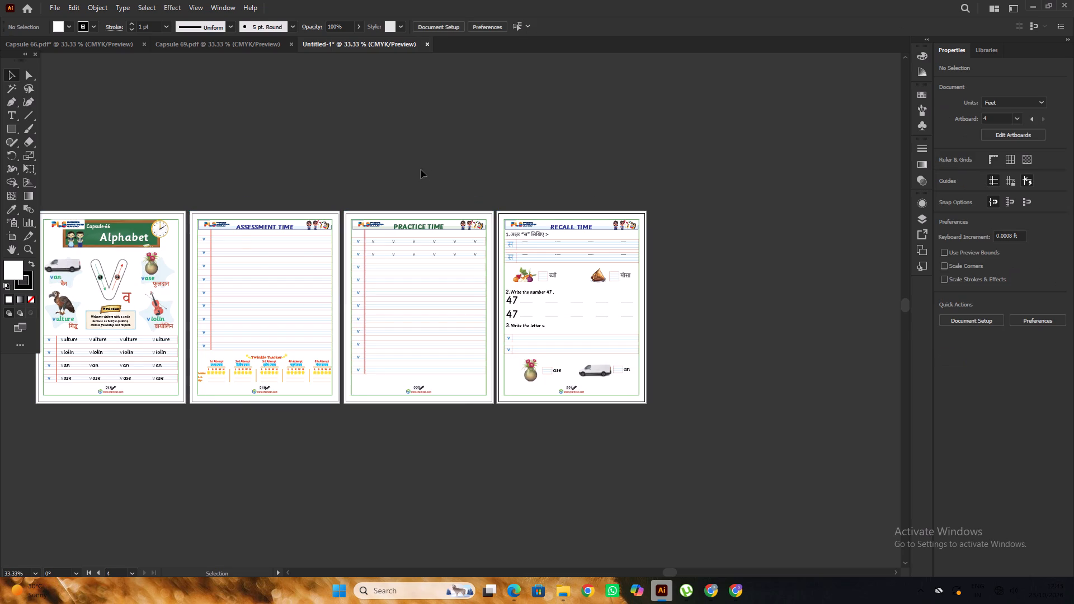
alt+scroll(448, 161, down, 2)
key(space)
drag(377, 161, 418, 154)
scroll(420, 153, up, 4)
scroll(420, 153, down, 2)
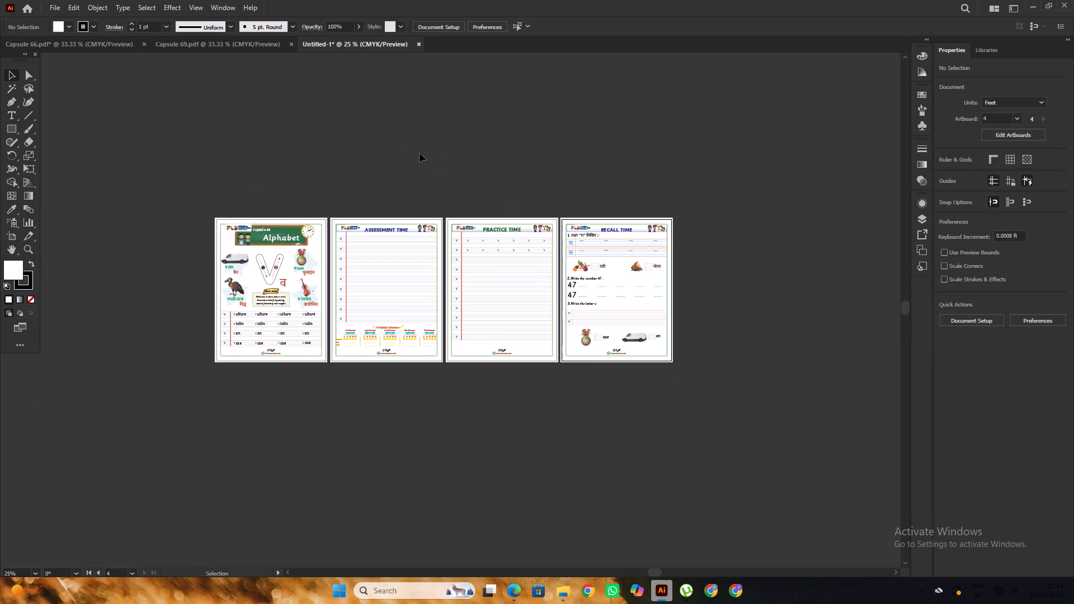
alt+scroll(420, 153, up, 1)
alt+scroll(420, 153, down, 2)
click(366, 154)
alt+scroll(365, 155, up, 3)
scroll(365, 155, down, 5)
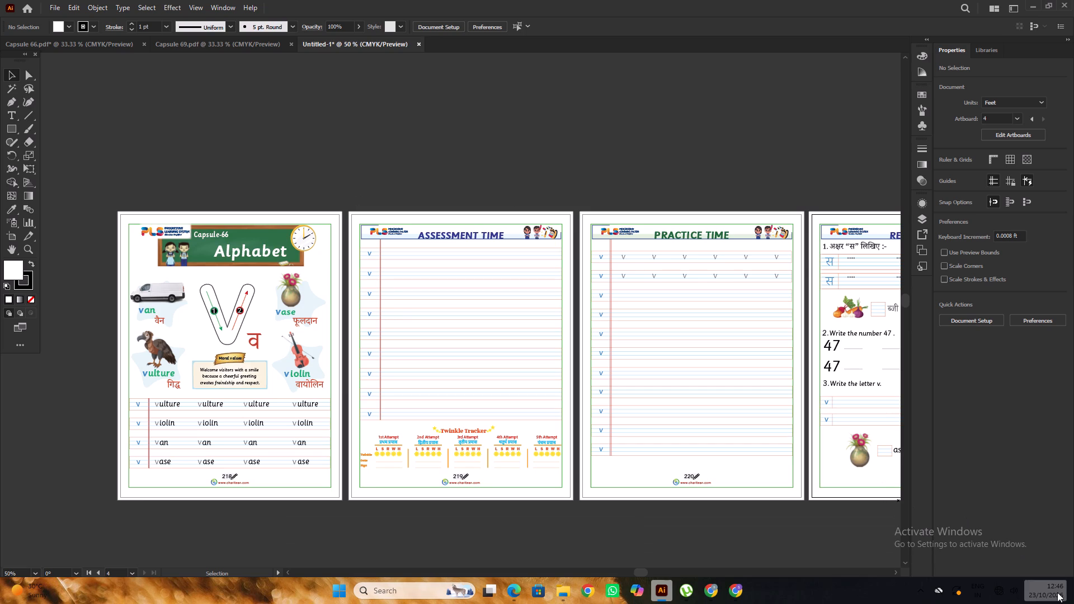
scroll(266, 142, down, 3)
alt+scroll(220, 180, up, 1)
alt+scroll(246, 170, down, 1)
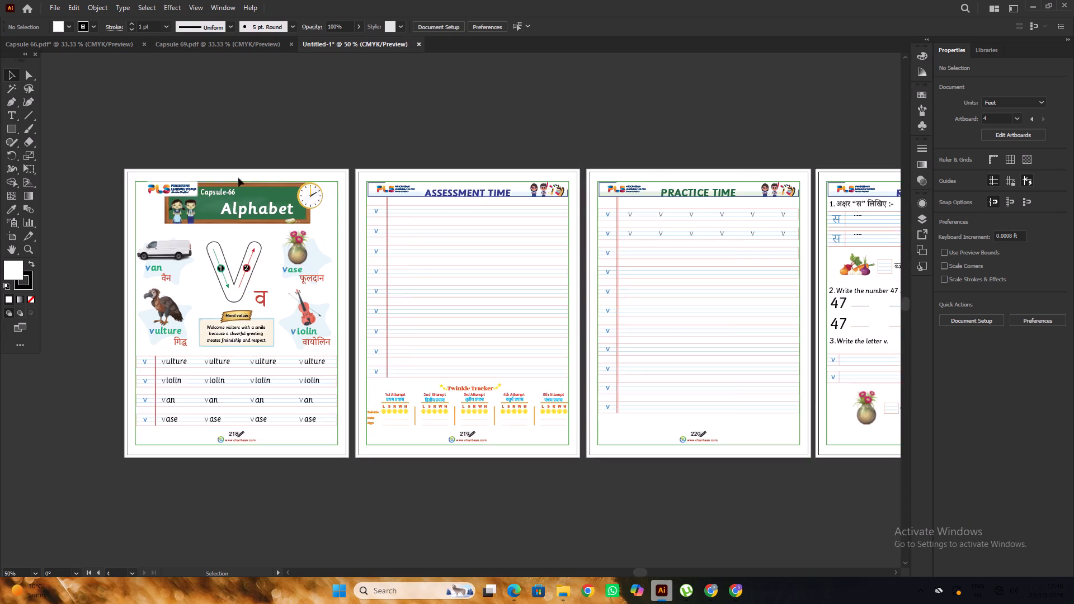
Change the capsule number in the Alphabet page's green board heading to Capsule-69.
alt+scroll(233, 188, up, 3)
key(t)
drag(228, 207, 235, 206)
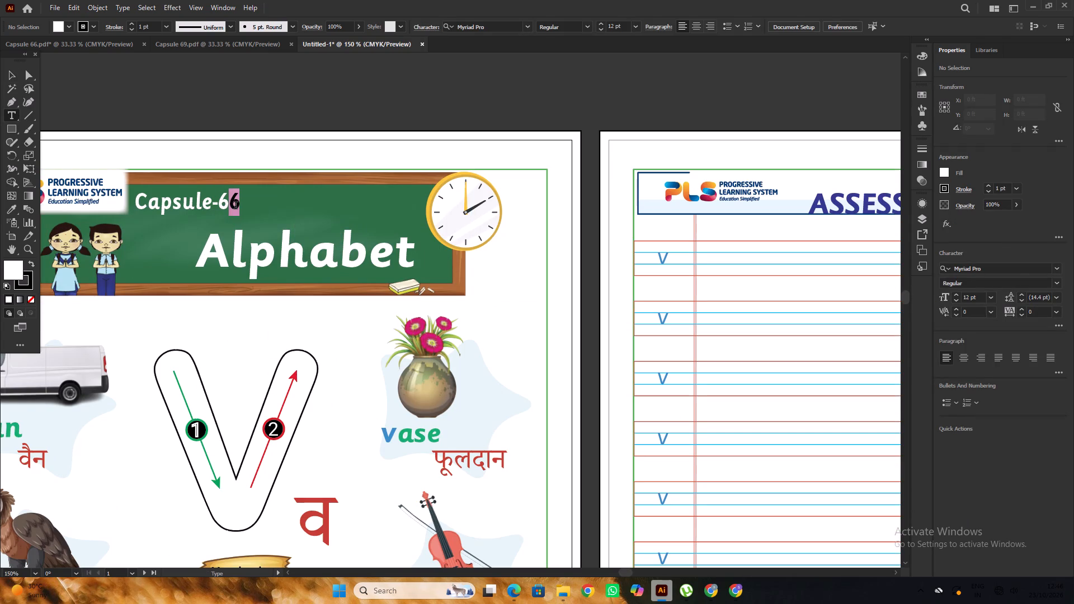
drag(235, 206, 236, 206)
key(9)
alt+scroll(237, 205, down, 3)
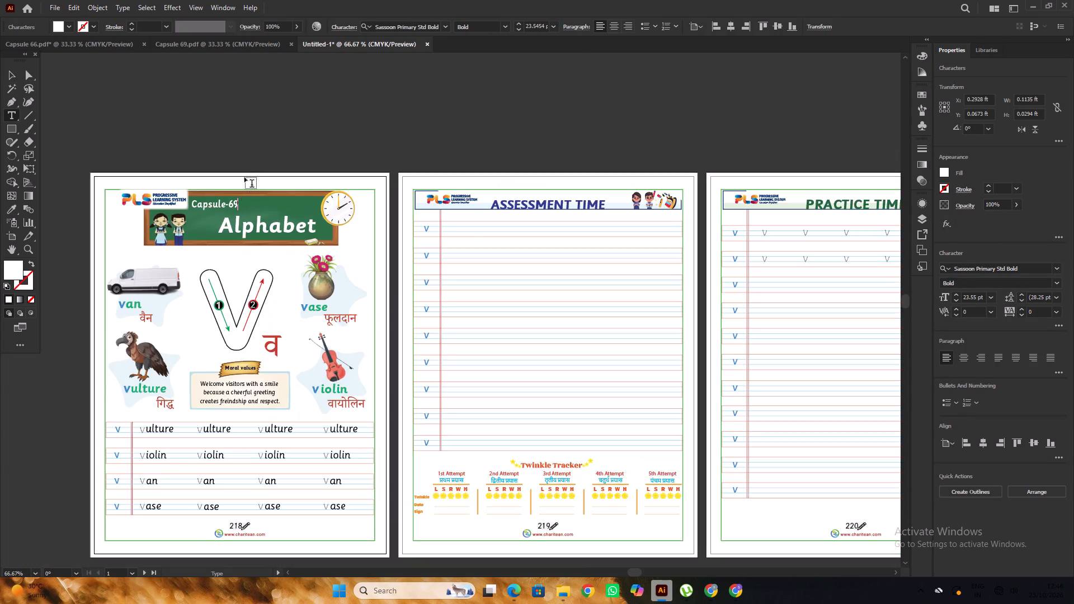
alt+scroll(244, 177, down, 2)
click(7, 79)
click(192, 92)
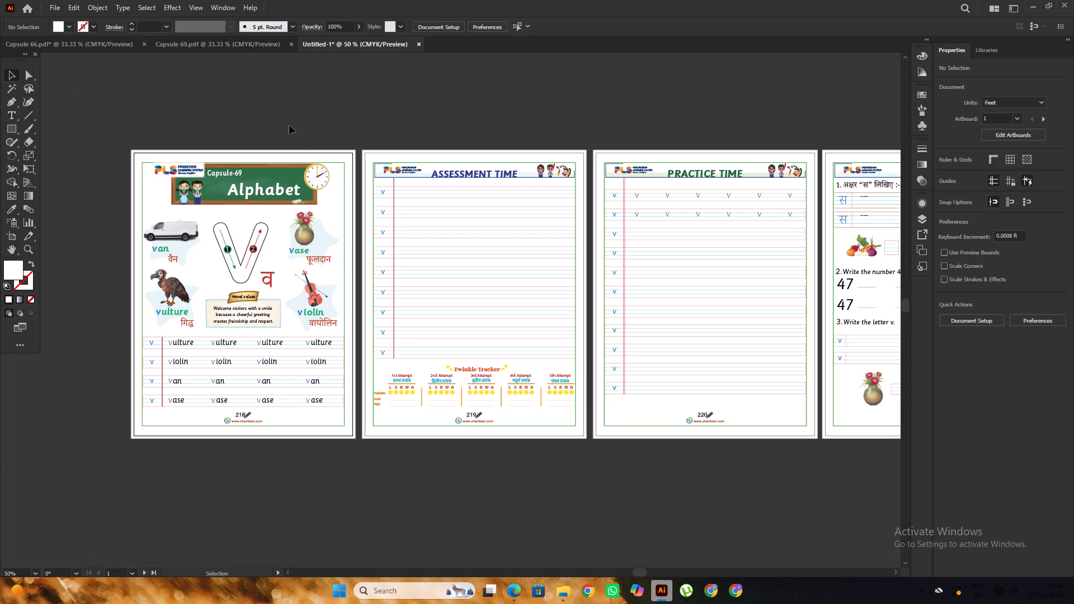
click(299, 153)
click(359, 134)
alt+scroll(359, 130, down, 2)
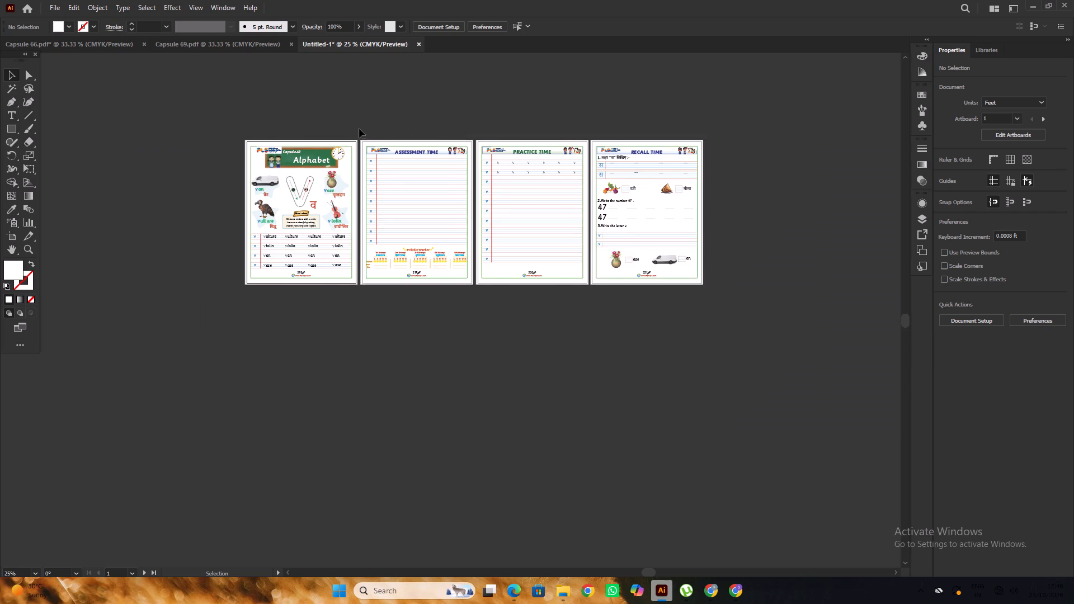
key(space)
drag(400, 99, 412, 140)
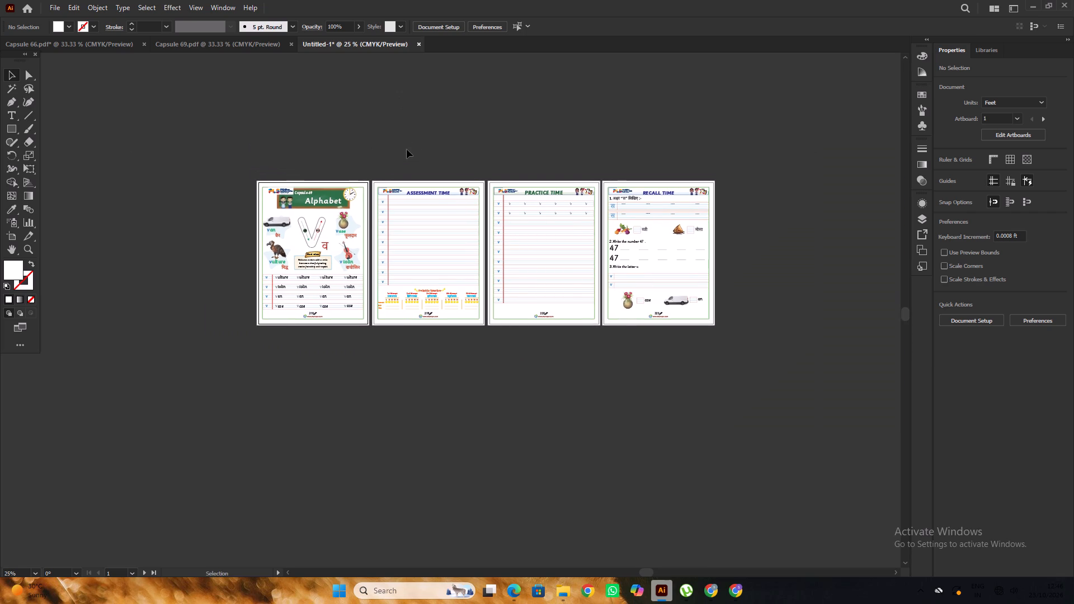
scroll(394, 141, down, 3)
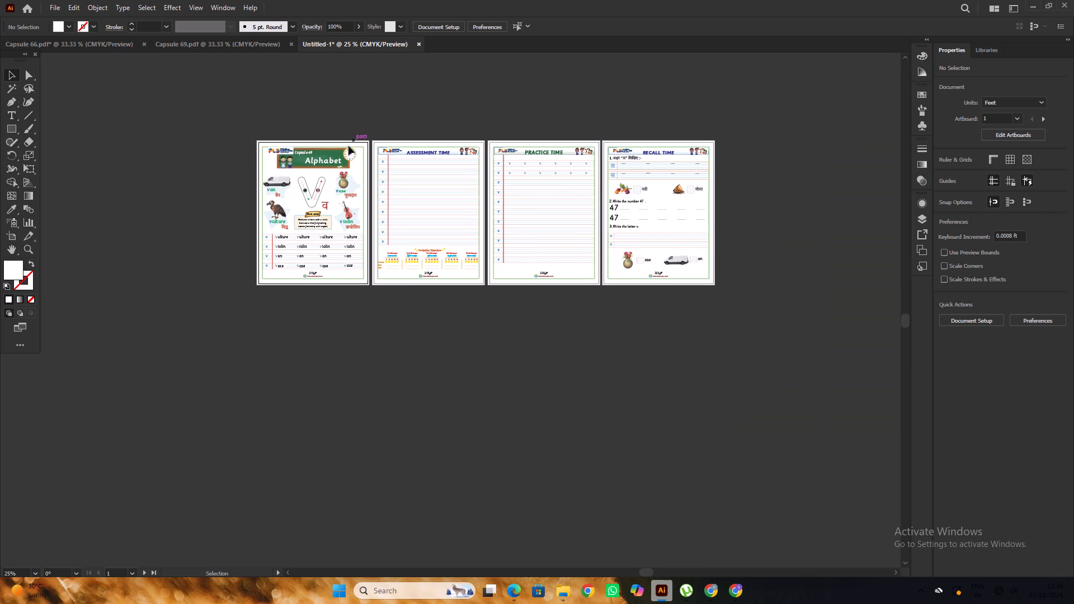
Delete the large V tracing letter and the red Hindi letter व from the Alphabet page.
alt+scroll(348, 146, up, 2)
click(251, 229)
key(Delete)
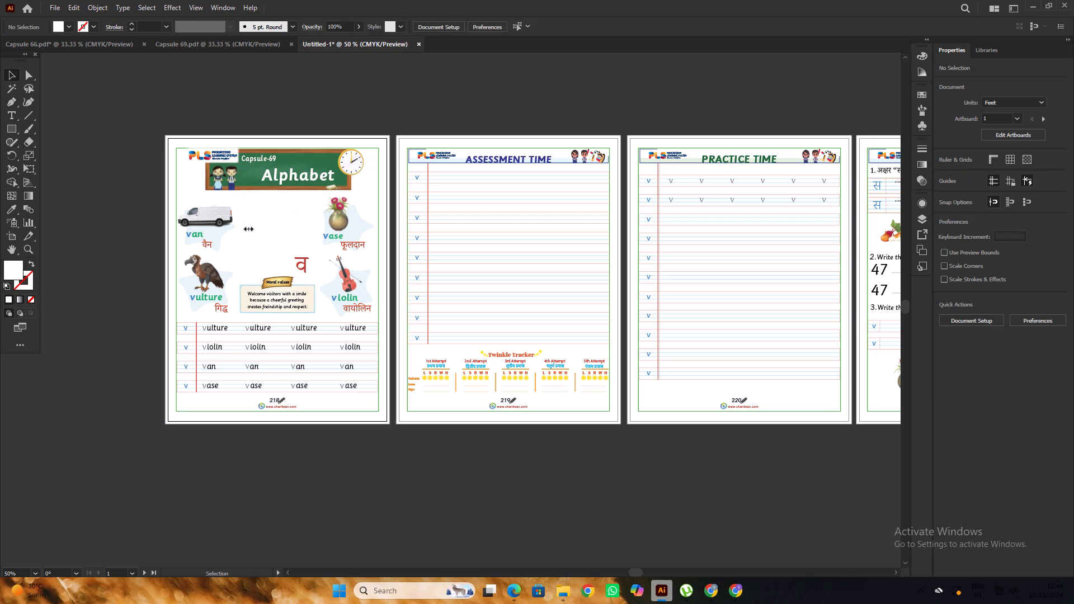
click(304, 267)
key(Delete)
Delete the van and vulture pictures and their Hindi labels वैन and गिद्ध from the Alphabet page.
click(224, 223)
key(Delete)
key(Delete)
click(204, 272)
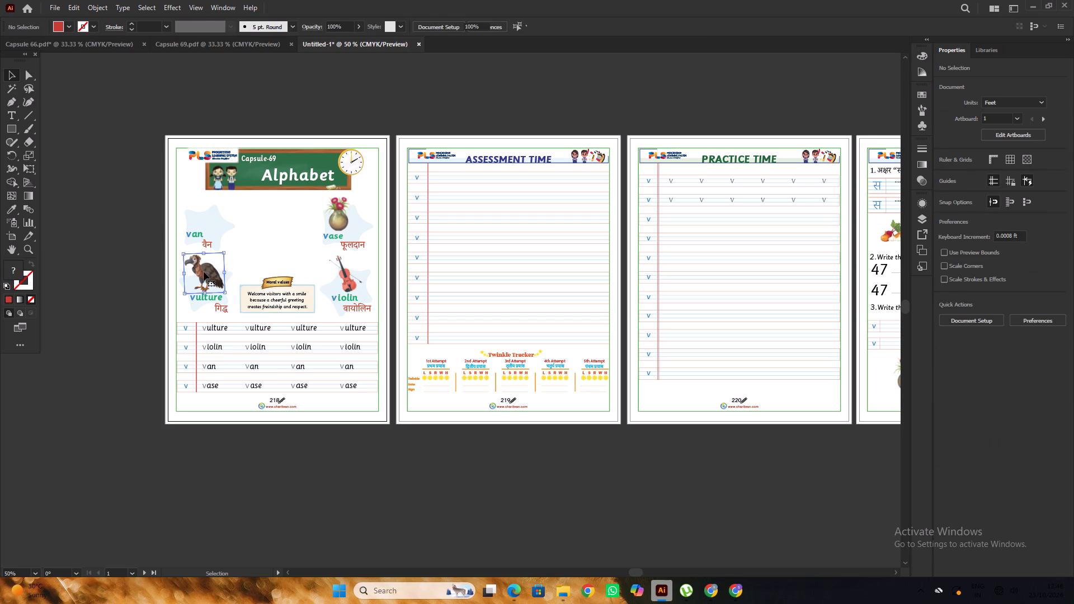
key(Delete)
click(209, 246)
key(Delete)
click(224, 311)
key(Delete)
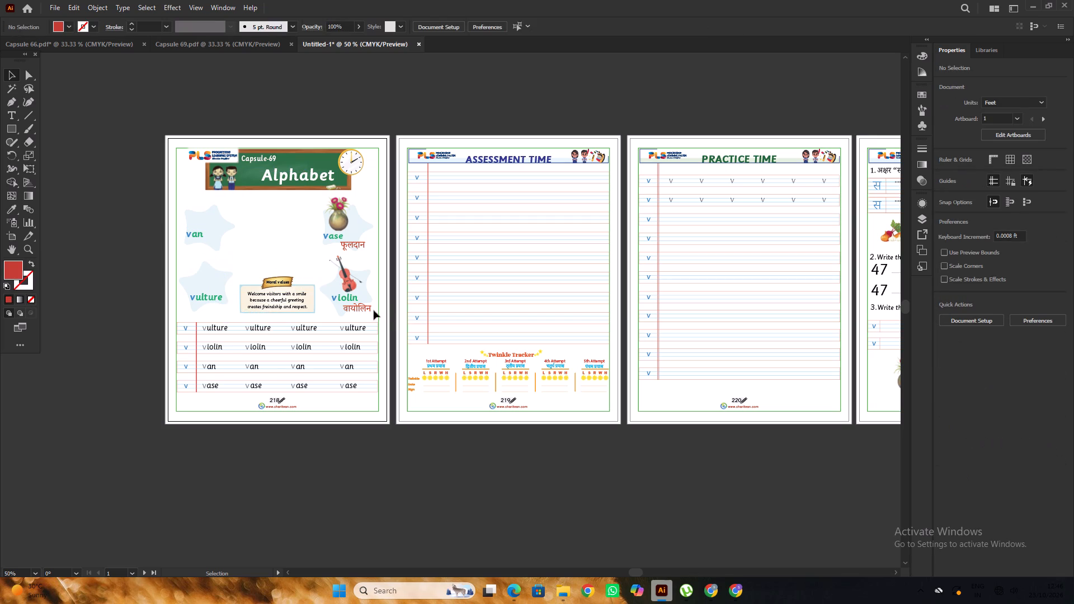
Delete the Hindi label वायोलिन and the violin and vase pictures from the Alphabet page.
click(368, 308)
key(Delete)
click(344, 272)
key(Delete)
click(338, 212)
key(Delete)
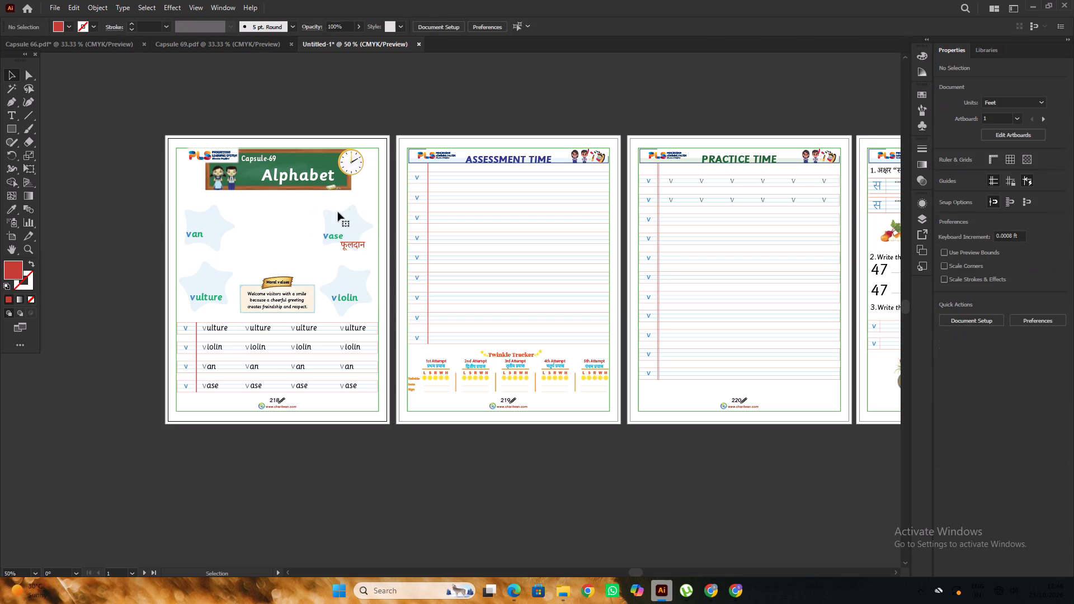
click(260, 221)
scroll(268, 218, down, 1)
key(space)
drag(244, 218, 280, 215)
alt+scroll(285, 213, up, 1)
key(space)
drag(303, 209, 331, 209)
Examine the Alphabet page of Capsule 69 for its tracing letter, pictures, labels and practice words.
click(192, 49)
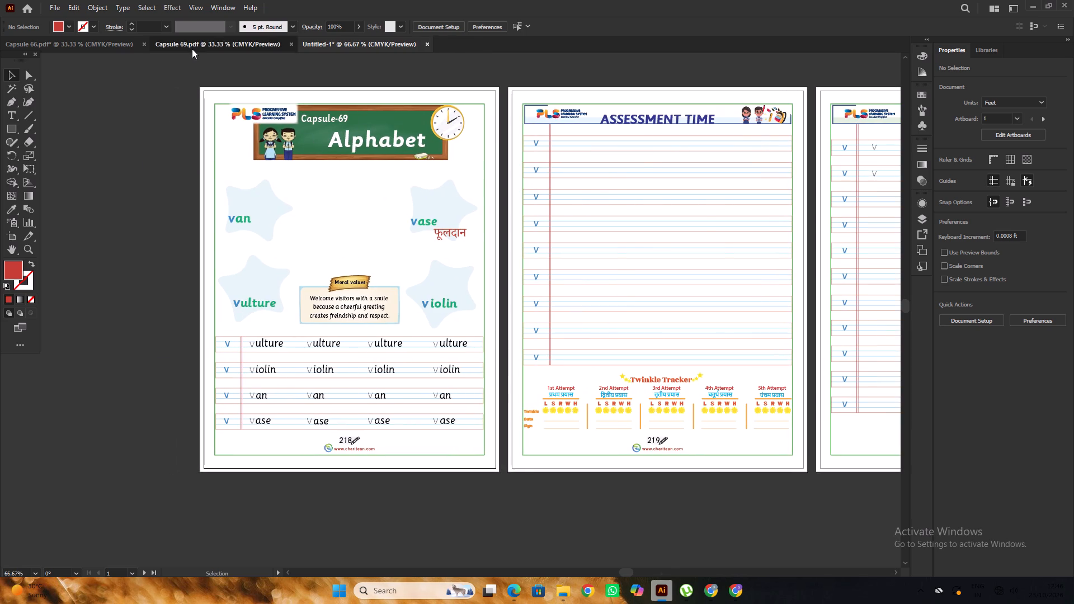
alt+scroll(384, 192, down, 1)
click(333, 130)
alt+scroll(276, 202, up, 3)
alt+scroll(318, 186, down, 2)
scroll(318, 186, up, 1)
click(307, 136)
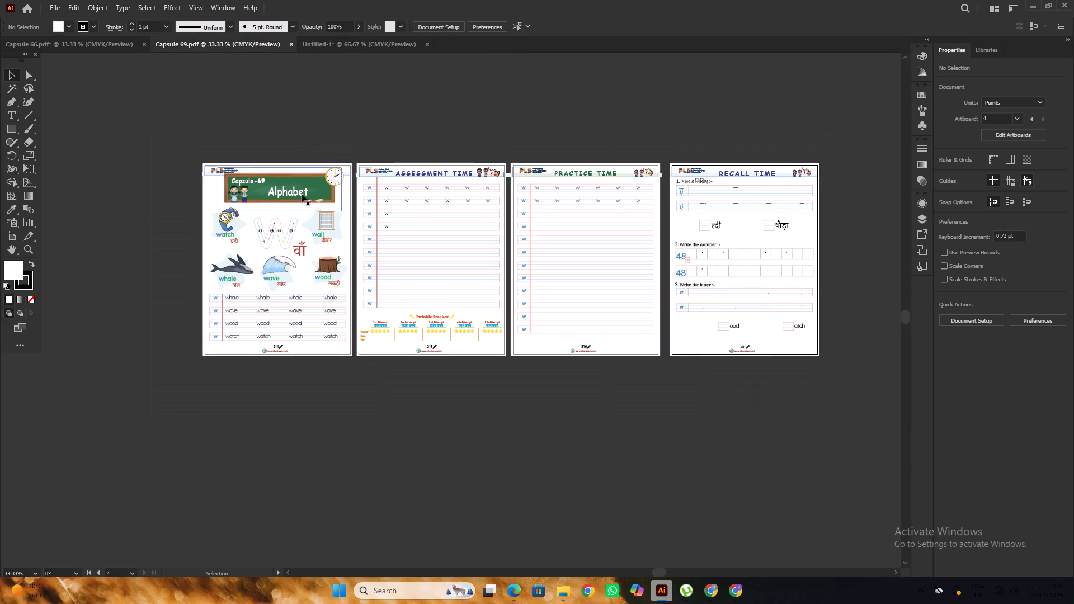
alt+scroll(302, 205, up, 2)
alt+scroll(313, 199, down, 2)
click(310, 134)
alt+scroll(305, 205, up, 1)
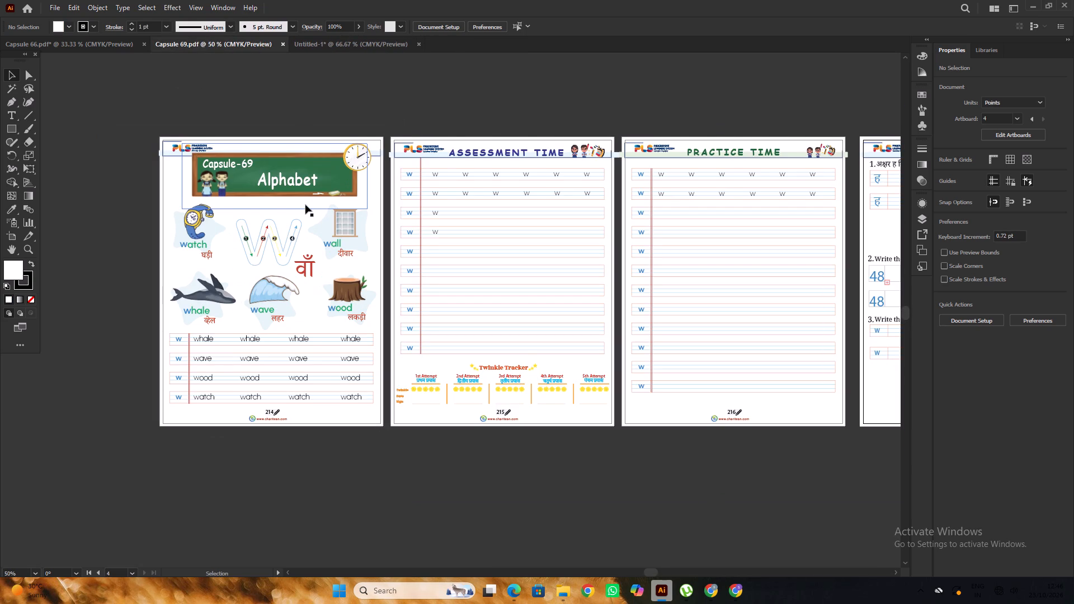
scroll(305, 204, up, 3)
click(334, 135)
alt+scroll(335, 136, down, 1)
scroll(335, 136, up, 1)
alt+scroll(328, 154, up, 2)
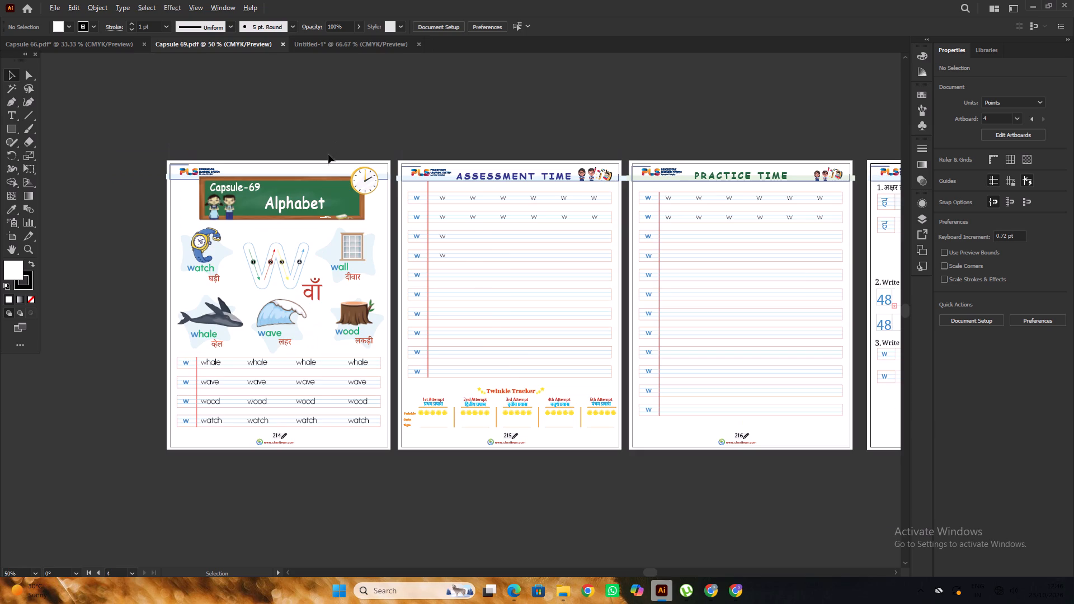
alt+scroll(330, 149, down, 2)
click(303, 143)
alt+scroll(294, 164, up, 2)
click(309, 141)
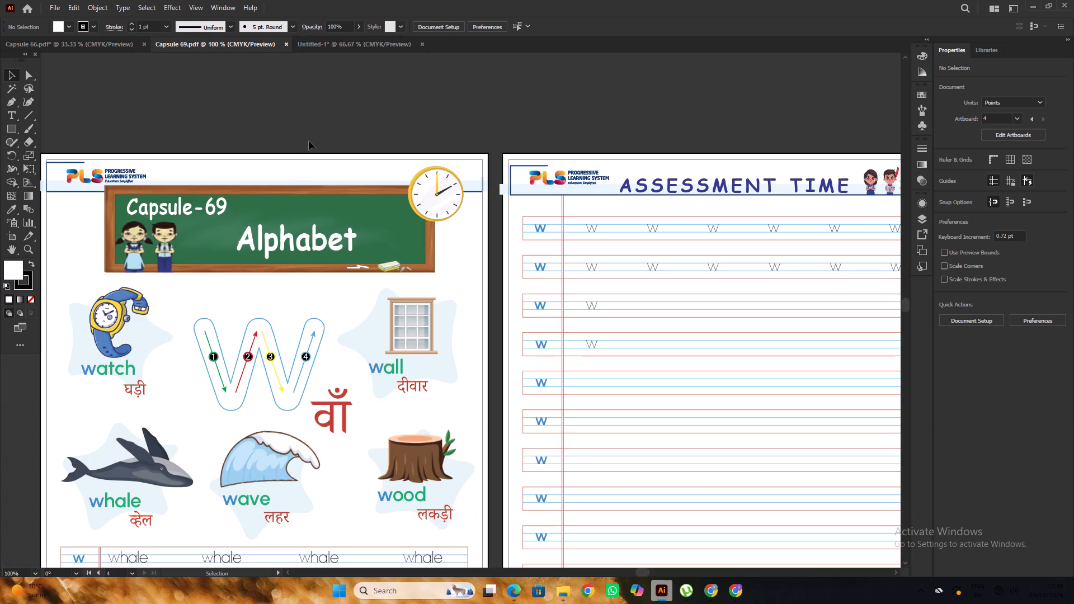
alt+scroll(309, 141, down, 2)
alt+scroll(308, 145, up, 2)
click(322, 134)
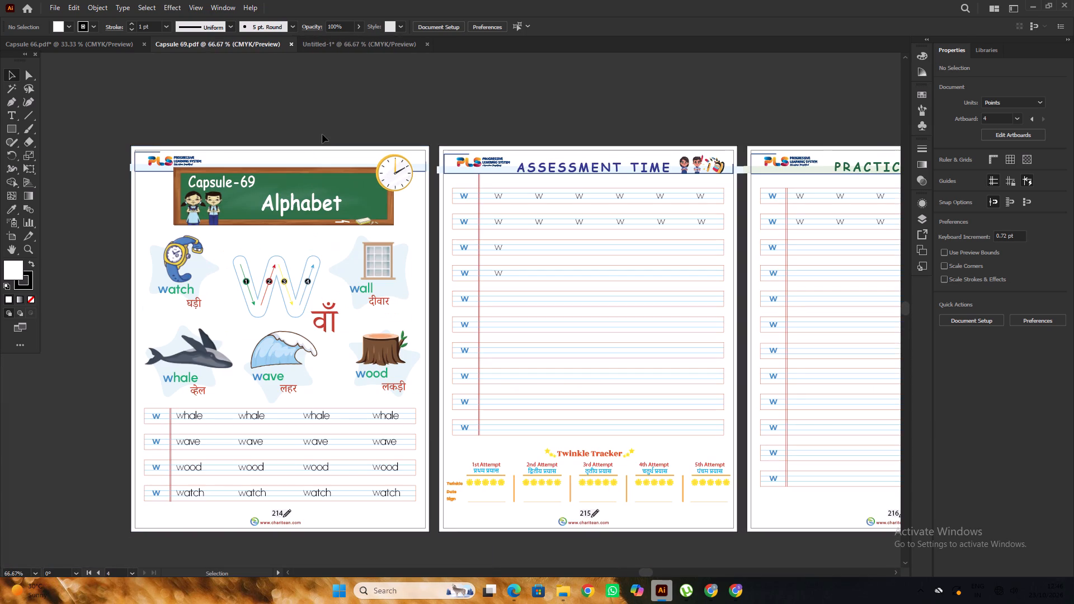
Compare the pages of the new document with the corresponding pages of Capsule 69.
click(319, 49)
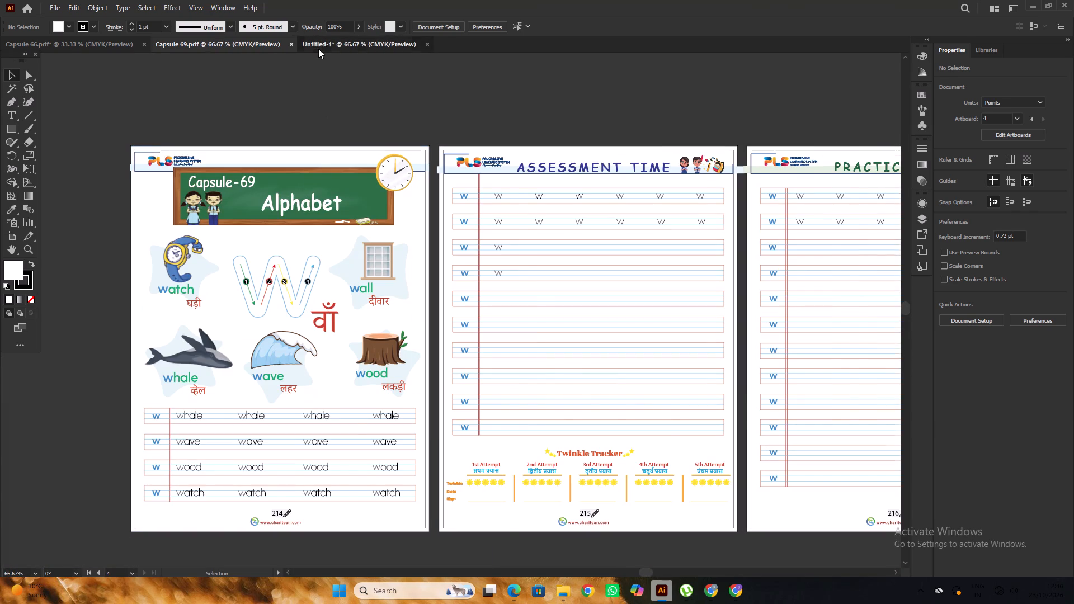
alt+scroll(290, 136, down, 2)
scroll(290, 136, up, 2)
click(341, 104)
scroll(361, 130, up, 3)
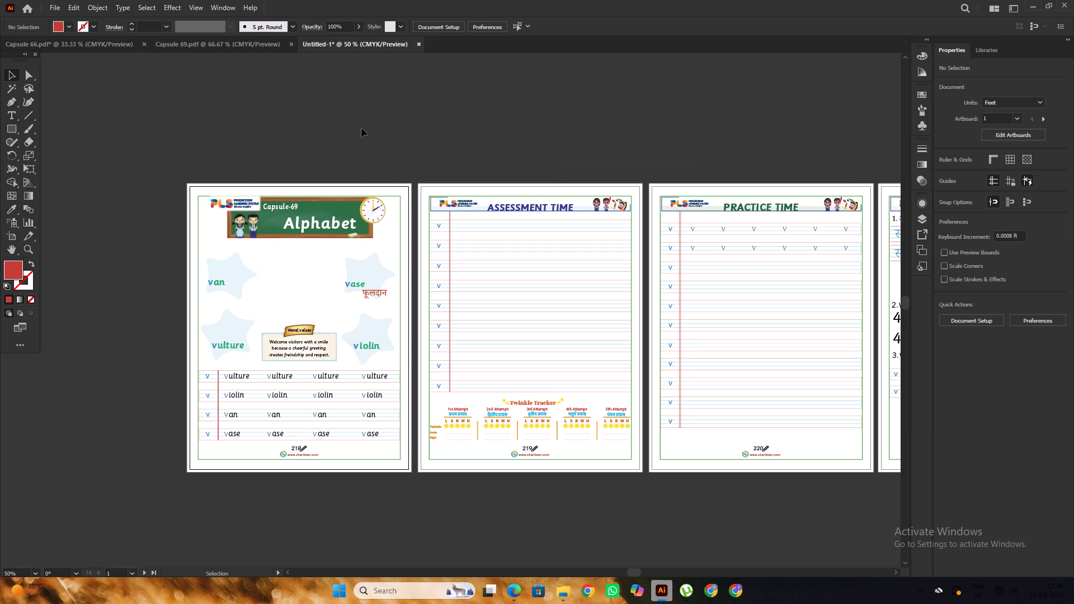
scroll(361, 128, down, 3)
alt+scroll(361, 139, up, 1)
alt+scroll(357, 131, down, 2)
click(359, 110)
scroll(359, 110, up, 2)
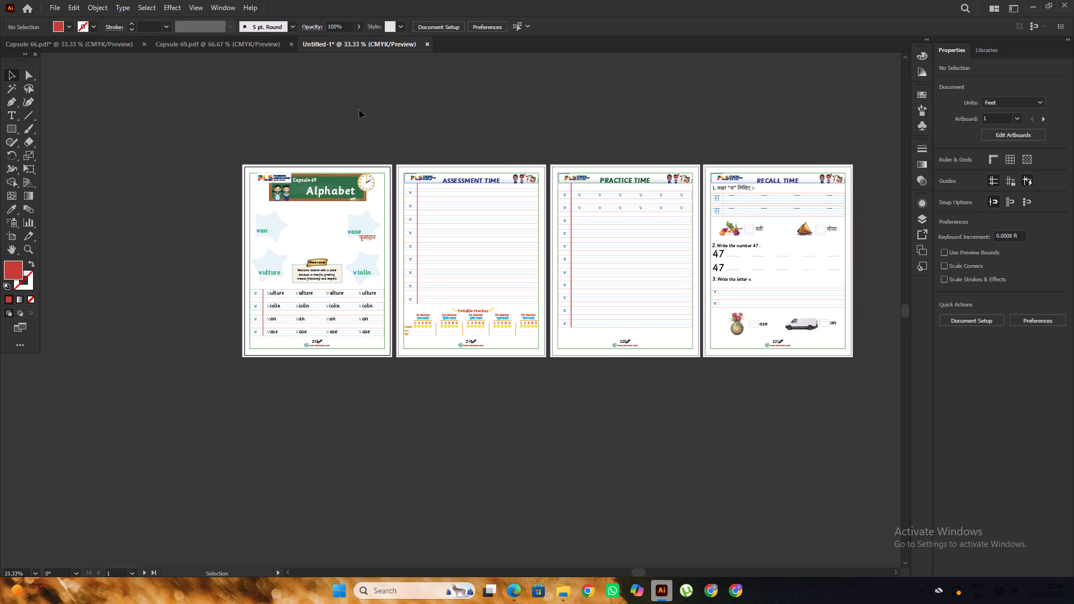
click(214, 52)
click(254, 98)
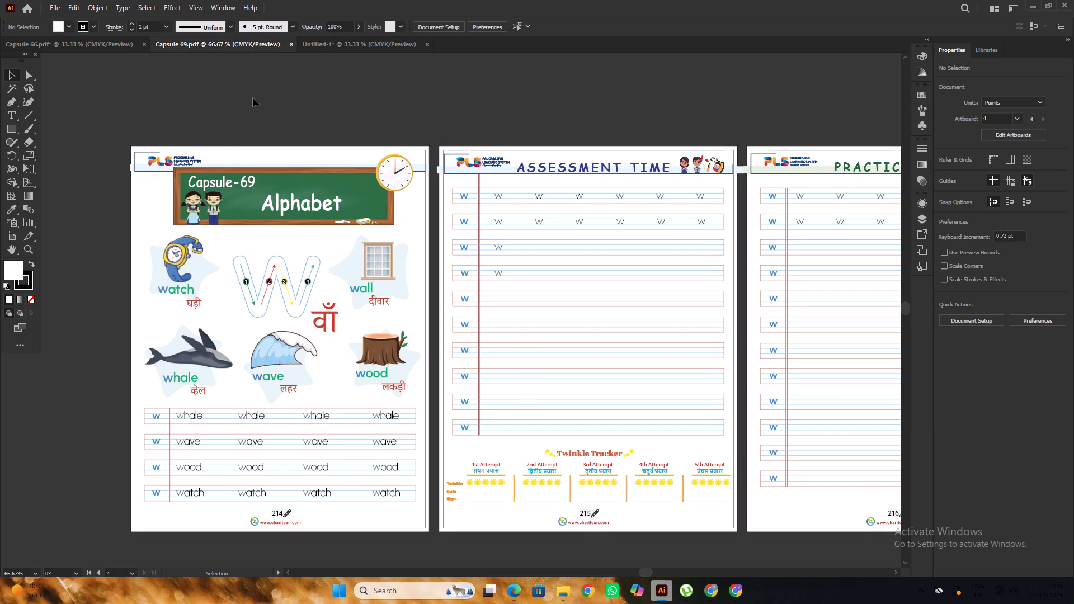
alt+scroll(253, 98, down, 1)
scroll(253, 98, up, 1)
click(253, 97)
alt+scroll(253, 97, up, 2)
alt+scroll(253, 97, down, 1)
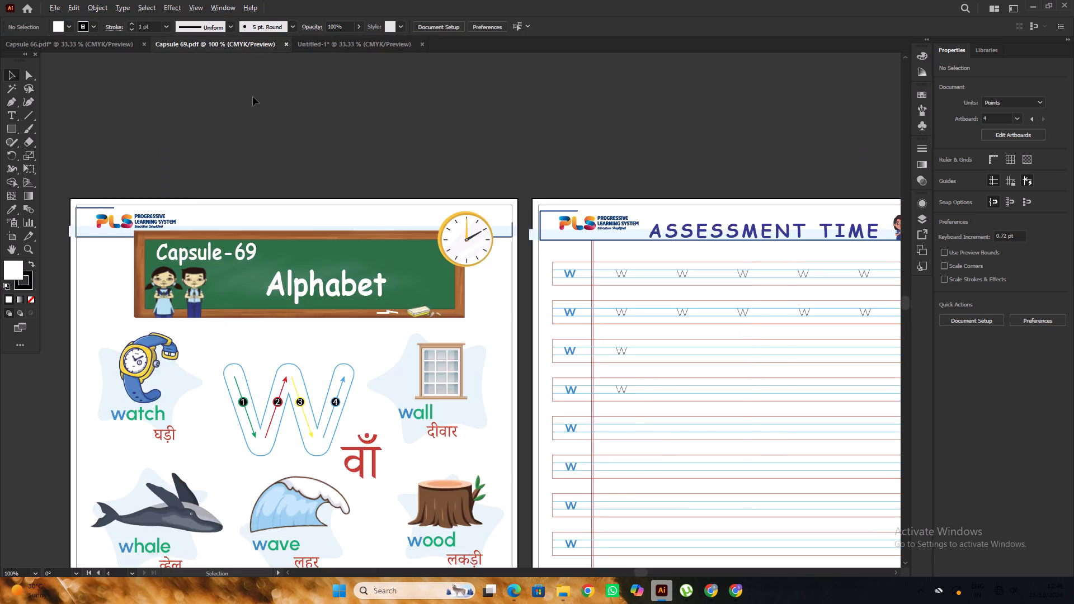
scroll(253, 97, up, 1)
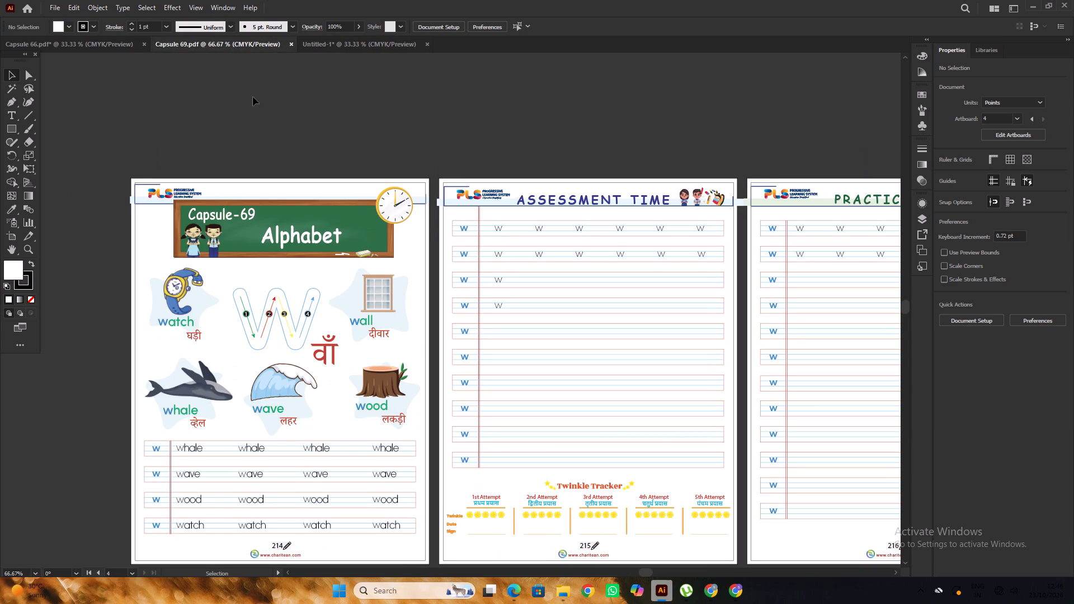
scroll(253, 97, down, 2)
click(320, 43)
alt+scroll(317, 161, down, 1)
click(315, 153)
alt+scroll(340, 178, up, 2)
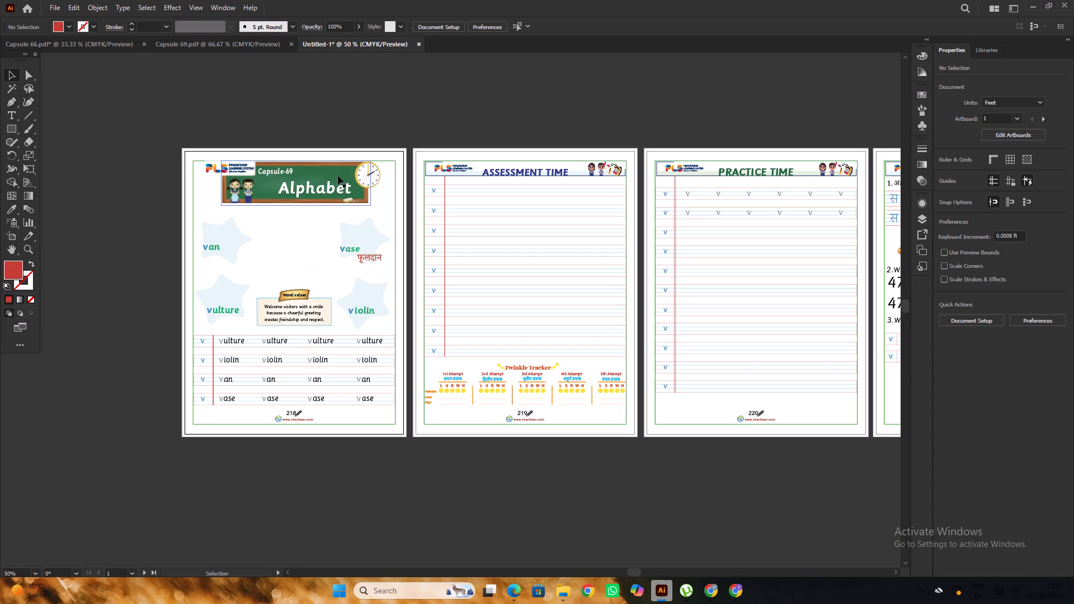
Compare Capsule 69's Alphabet page with the Alphabet page of the new document.
click(247, 49)
click(321, 142)
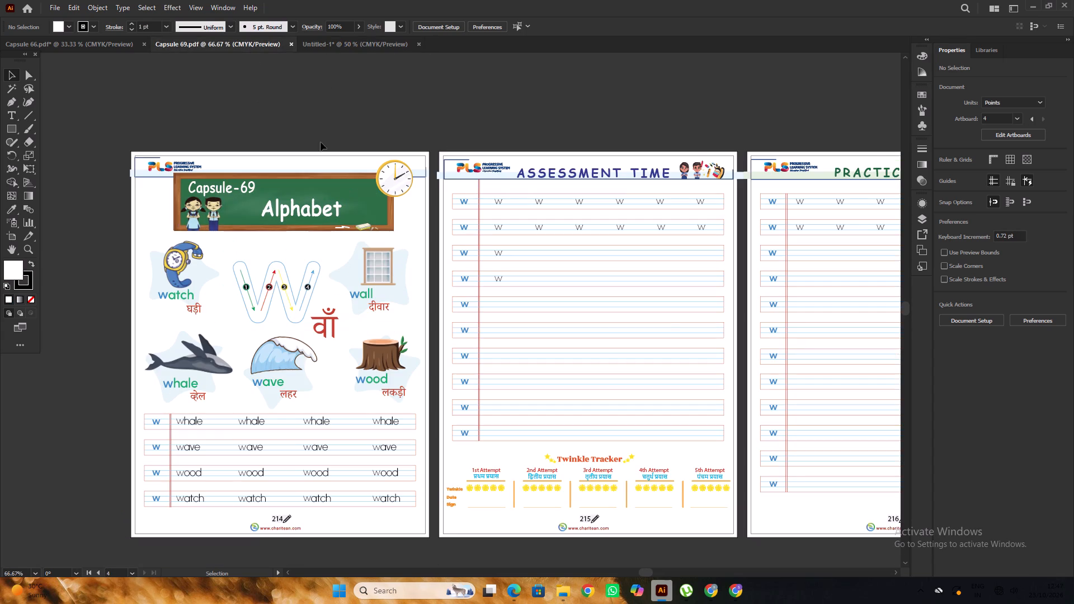
alt+scroll(318, 134, down, 2)
alt+scroll(303, 196, up, 3)
scroll(309, 150, up, 2)
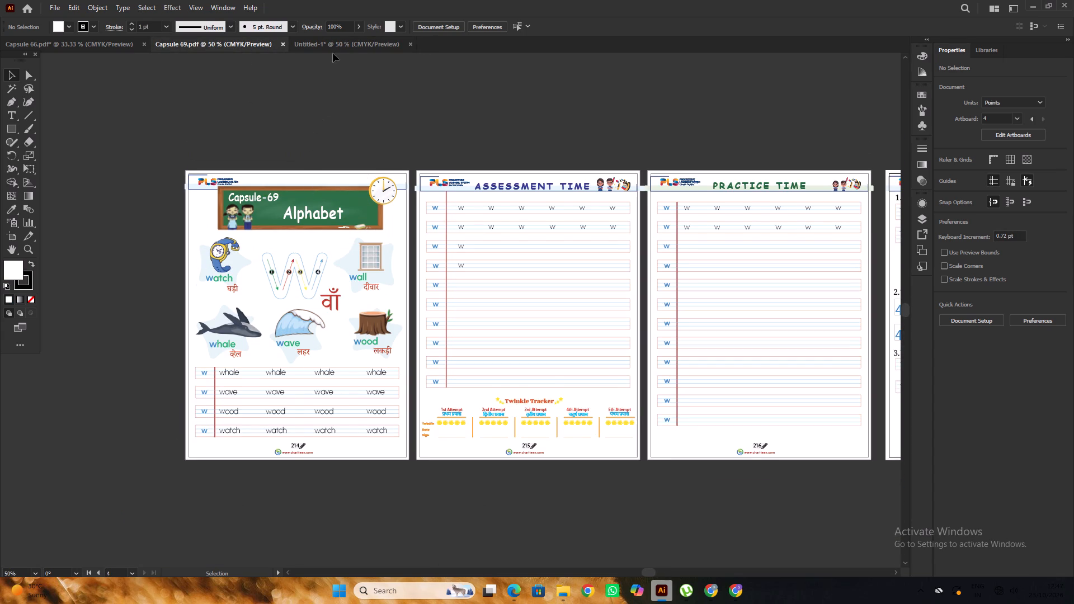
click(334, 49)
alt+scroll(296, 178, up, 3)
alt+scroll(296, 178, down, 2)
click(311, 107)
alt+scroll(309, 111, down, 2)
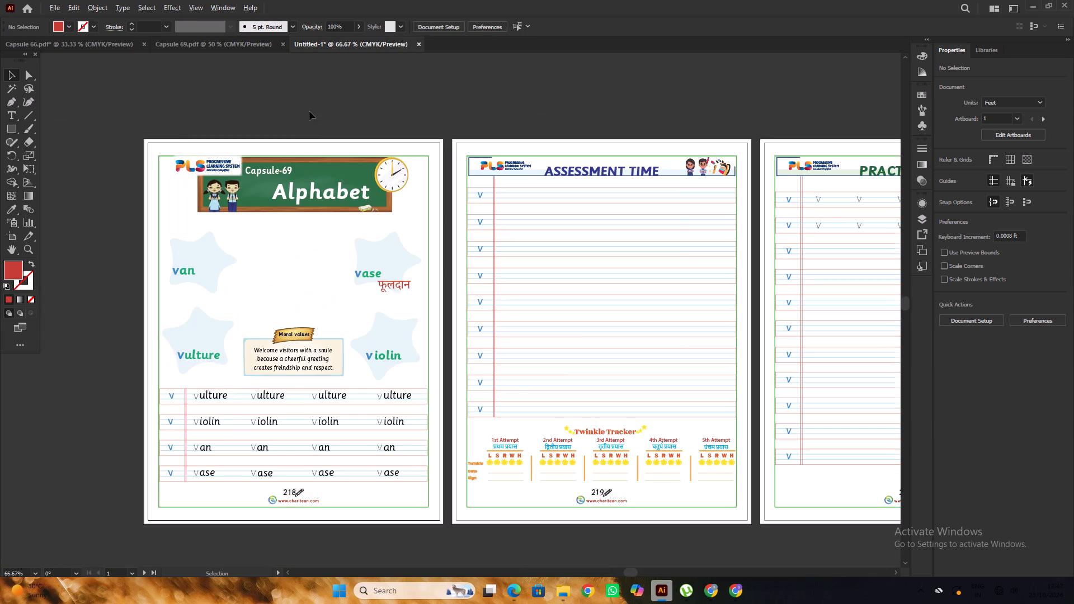
scroll(309, 111, up, 1)
Copy the watch picture from Capsule 69's Alphabet page and paste it onto the new document's Alphabet page.
click(243, 48)
scroll(315, 166, up, 2)
click(315, 161)
scroll(315, 161, down, 5)
alt+scroll(260, 214, up, 2)
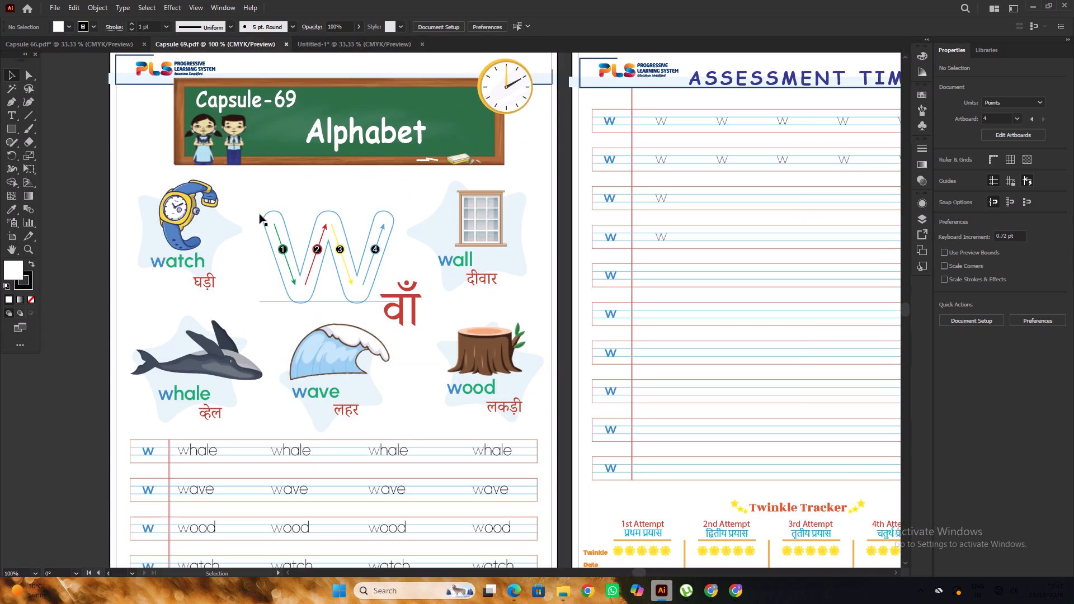
click(185, 210)
alt+scroll(318, 205, down, 1)
key(ctrl+c)
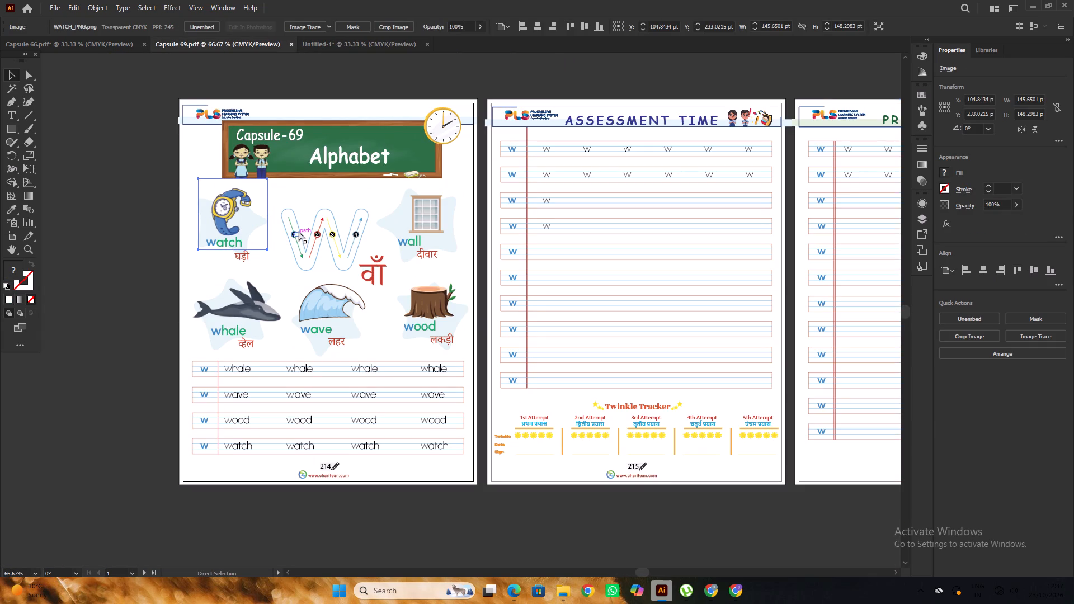
click(368, 51)
alt+scroll(293, 206, up, 1)
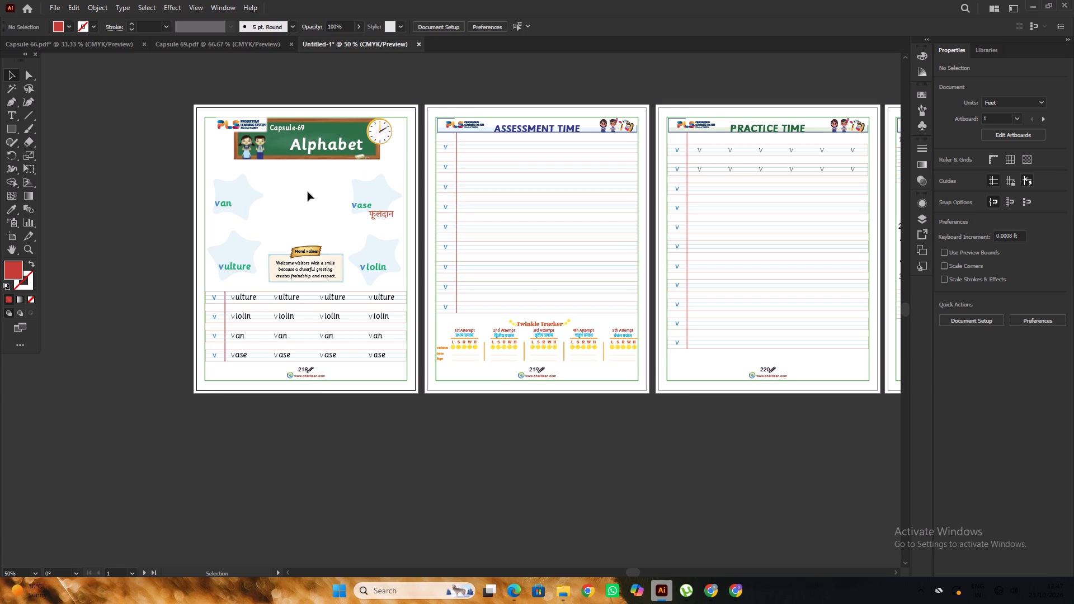
alt+scroll(260, 177, up, 2)
alt+scroll(329, 187, down, 1)
key(ctrl+f)
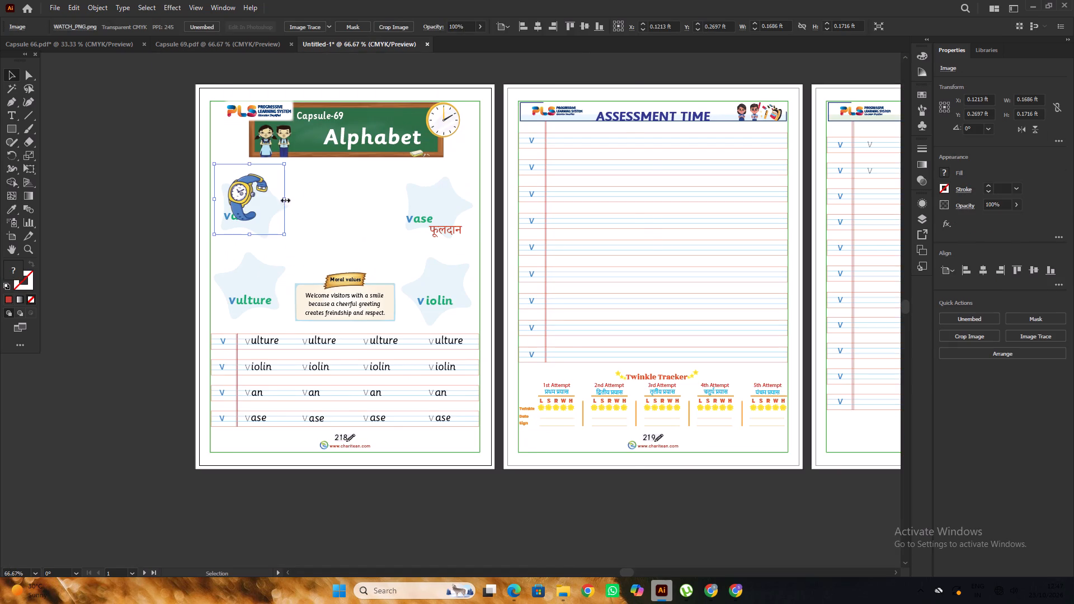
Scale the watch picture down to about 0.146 by 0.148 ft and place it on the star above the van label.
alt+scroll(284, 196, up, 1)
drag(233, 189, 234, 174)
alt+scroll(241, 184, up, 2)
alt+scroll(352, 212, down, 1)
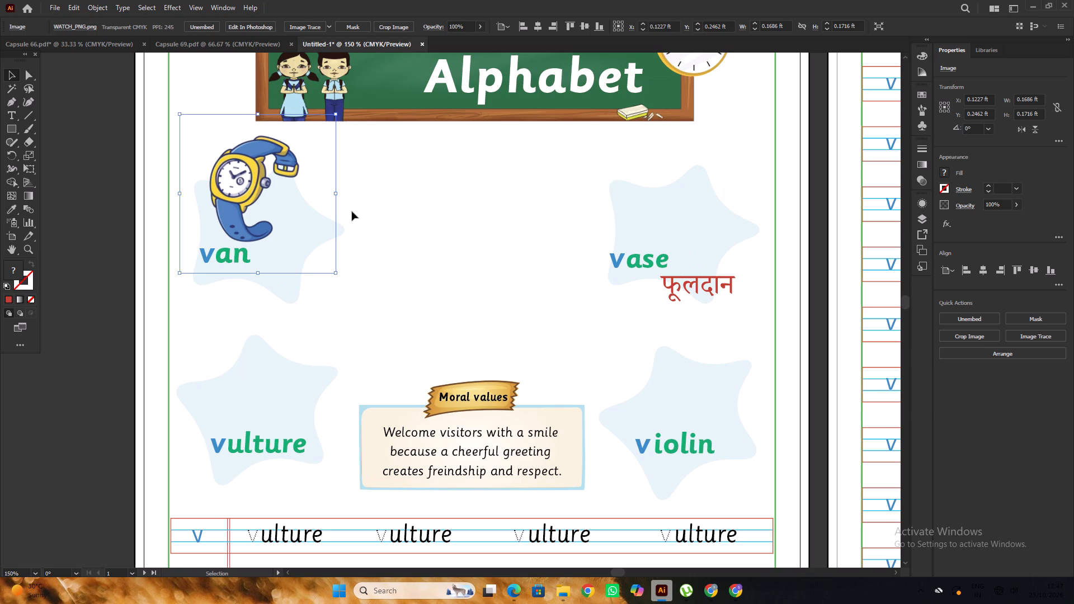
alt+scroll(352, 211, down, 2)
scroll(352, 211, up, 2)
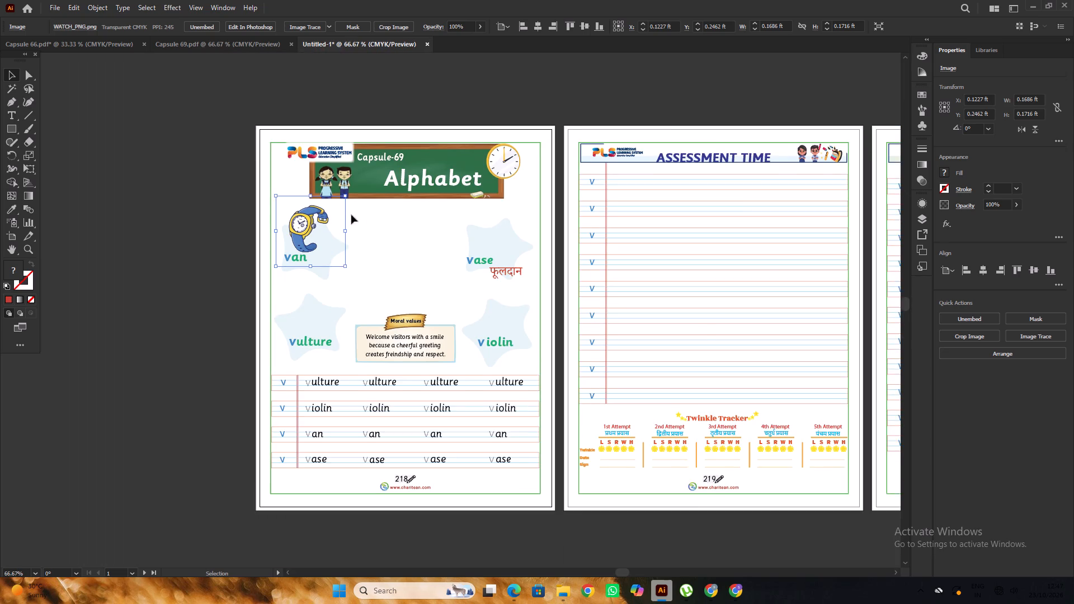
alt+scroll(323, 244, up, 2)
alt+drag(373, 296, 366, 282)
drag(297, 205, 290, 205)
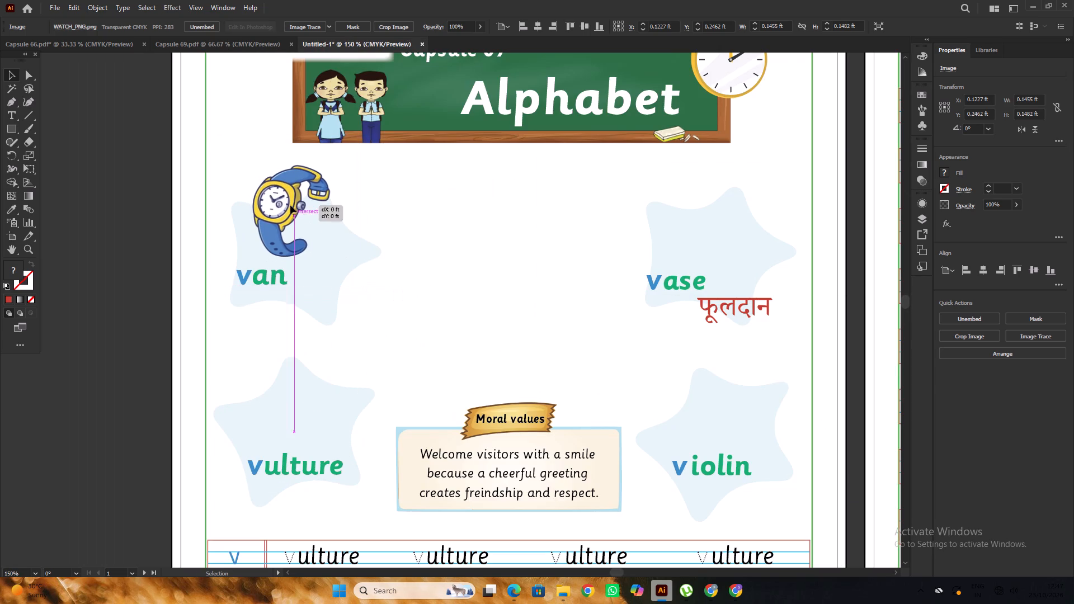
drag(290, 205, 288, 206)
alt+scroll(296, 203, down, 1)
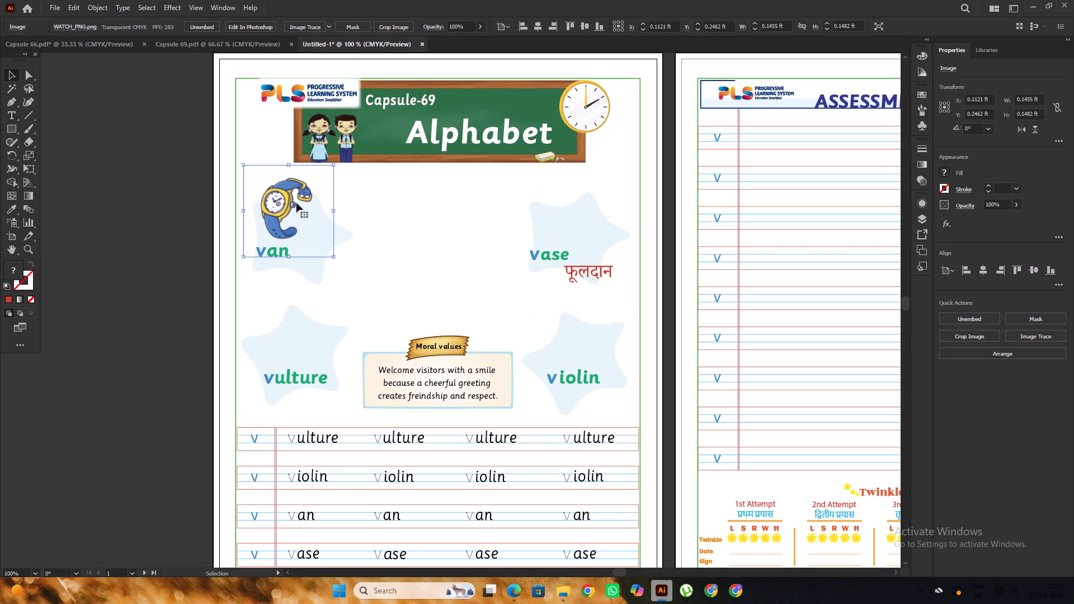
alt+scroll(298, 203, down, 2)
click(188, 174)
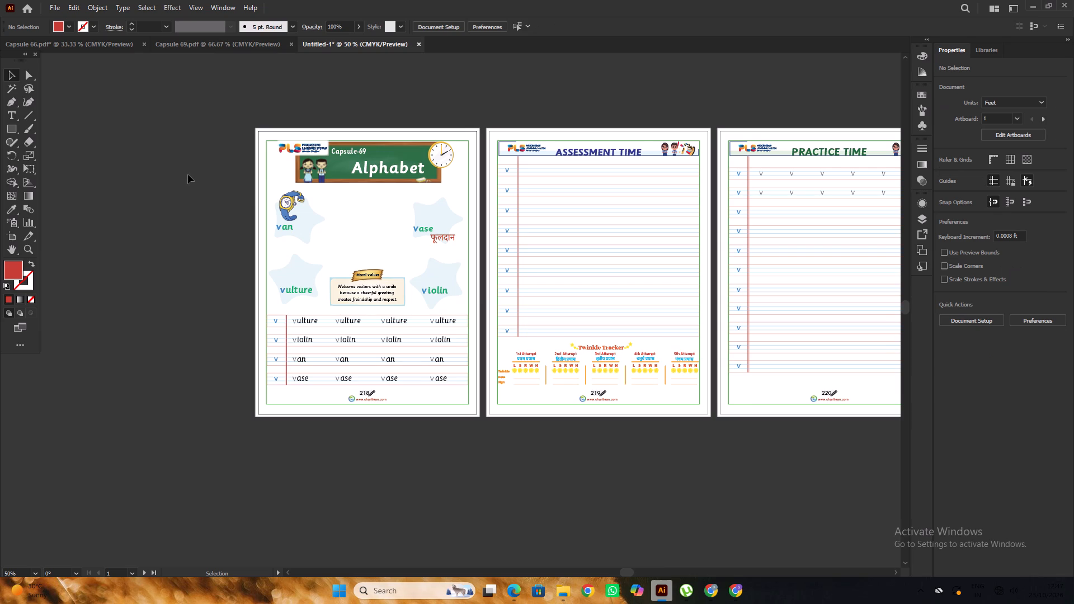
Copy the whale, wave and wood pictures from Capsule 69 and paste them together onto the new document's Alphabet page.
click(241, 51)
alt+scroll(303, 115, down, 2)
click(174, 150)
alt+scroll(317, 224, up, 2)
click(224, 190)
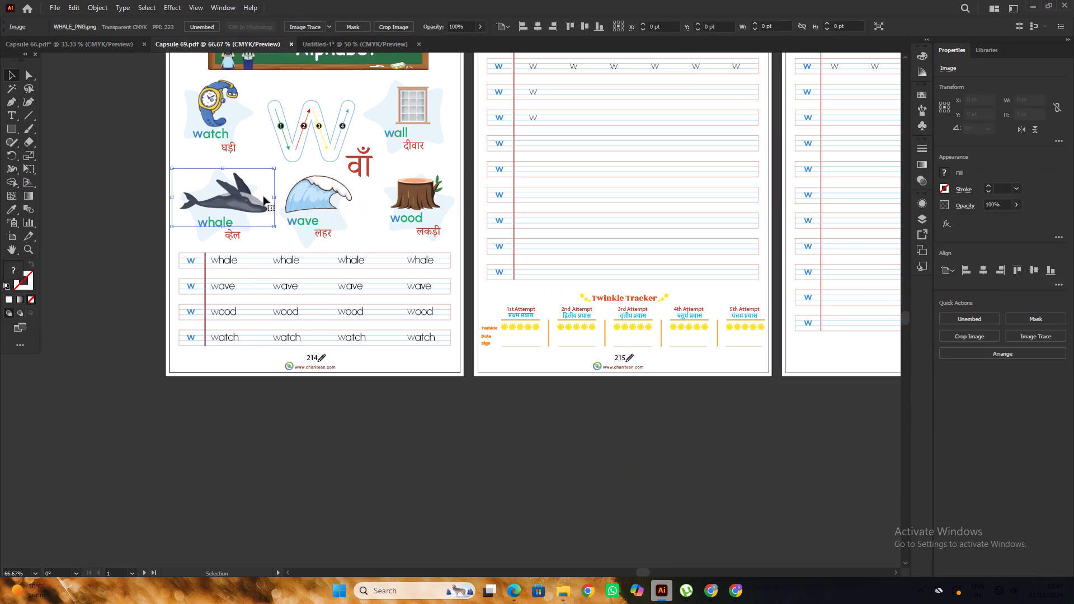
shift+click(328, 201)
shift+click(409, 176)
key(ctrl+c)
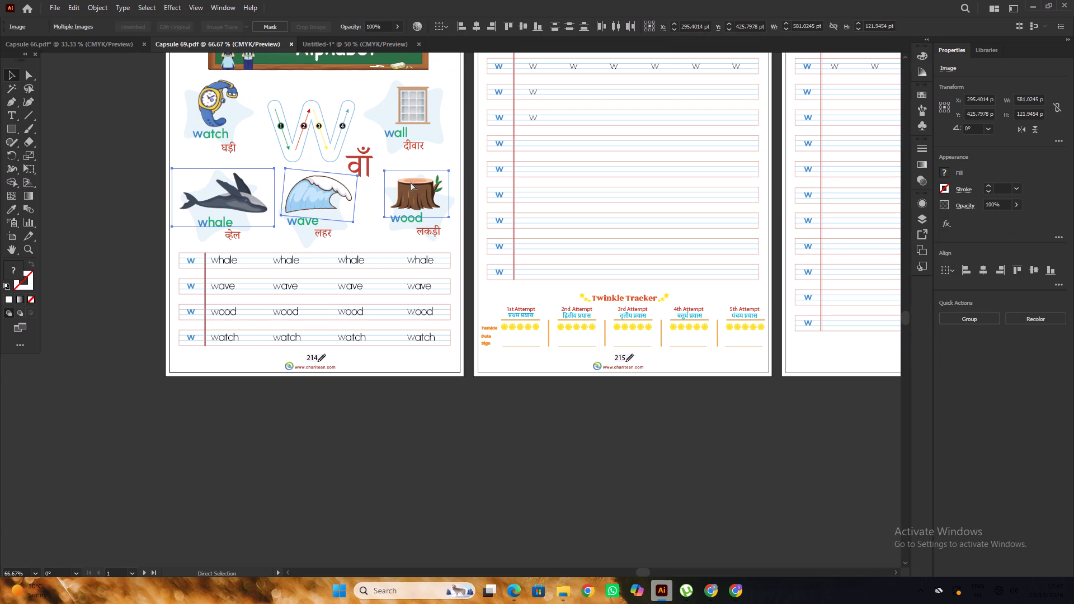
click(376, 45)
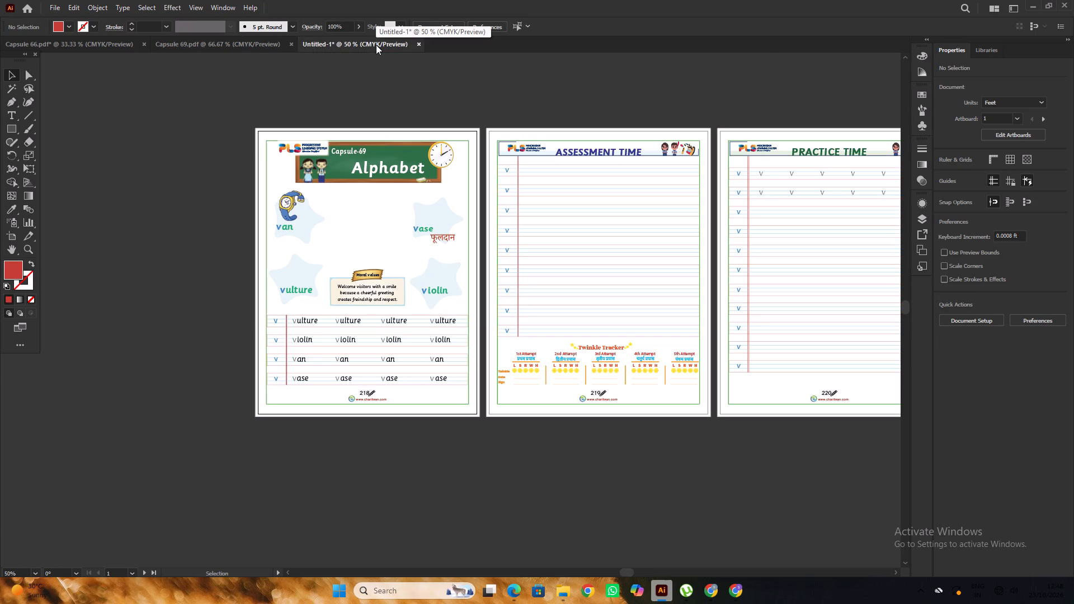
scroll(323, 221, down, 4)
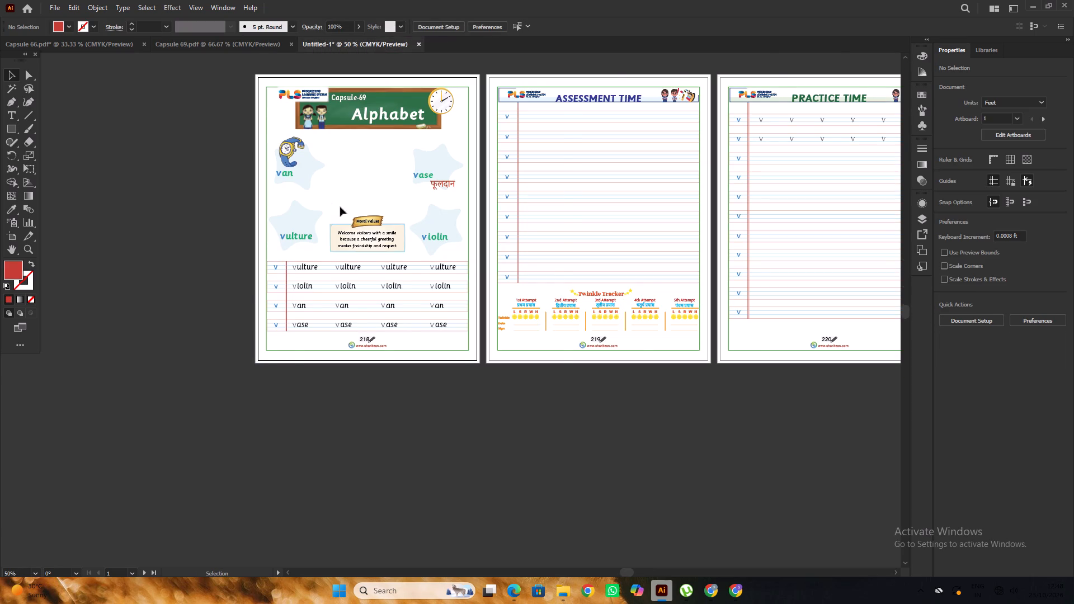
alt+scroll(342, 206, up, 1)
key(ctrl+f)
click(102, 210)
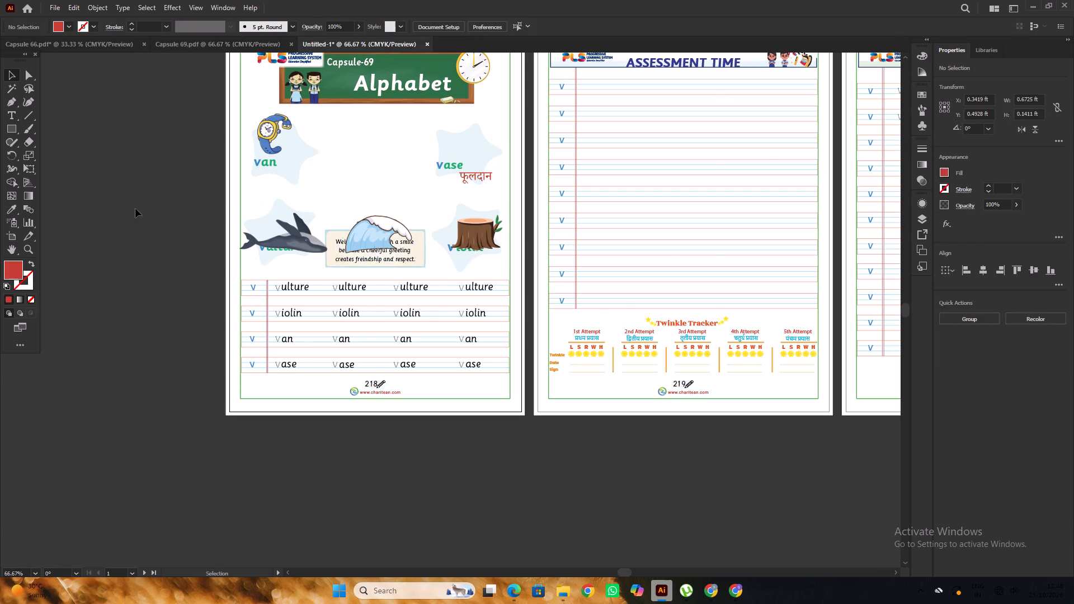
Scale the whale picture down slightly and place it on the star just above the vulture label.
alt+scroll(298, 233, up, 2)
drag(297, 244, 297, 192)
alt+shift+drag(377, 253, 367, 244)
drag(305, 191, 296, 204)
alt+scroll(288, 194, down, 2)
click(107, 162)
scroll(392, 218, up, 1)
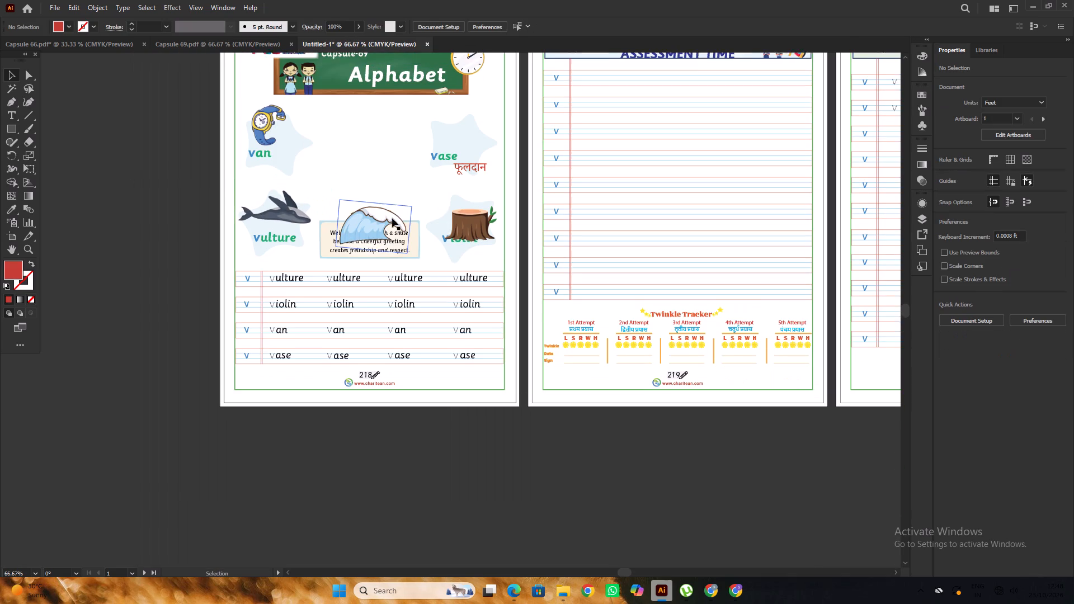
Move the wave picture off the Moral values box onto the star above the vase label.
scroll(392, 218, up, 1)
drag(383, 234, 468, 130)
alt+scroll(468, 130, up, 2)
drag(468, 136, 480, 149)
alt+scroll(356, 121, down, 2)
click(87, 144)
Move the tree stump picture up on its star so it sits clear above the violin label.
alt+scroll(389, 211, up, 3)
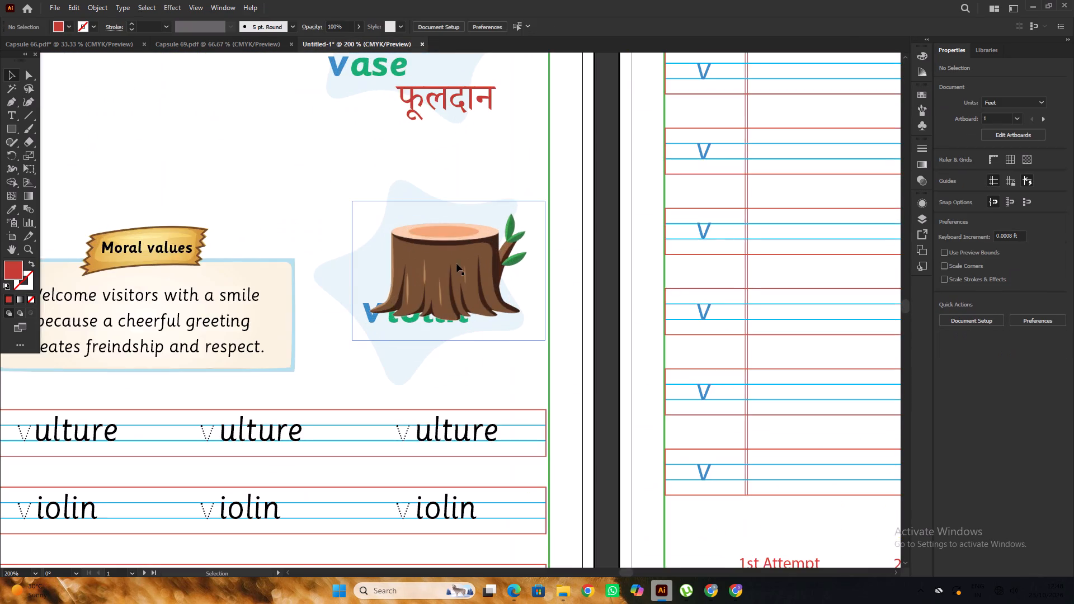
alt+scroll(453, 256, down, 2)
drag(461, 261, 445, 242)
alt+scroll(445, 242, down, 3)
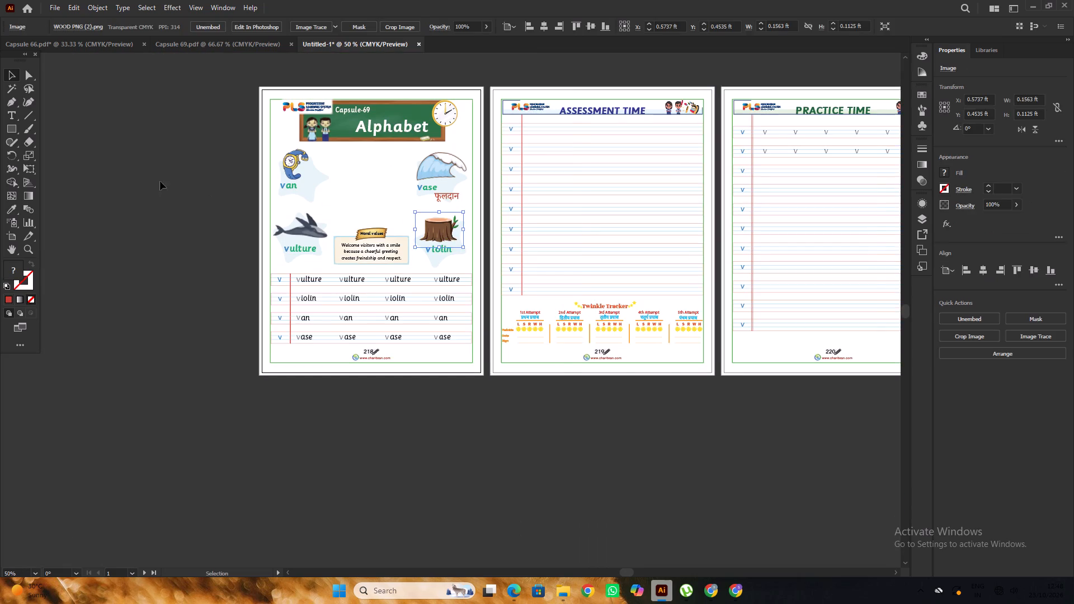
click(147, 176)
Check the placed pictures and their word labels against Capsule 69's Alphabet page.
alt+scroll(345, 221, up, 1)
scroll(345, 219, up, 2)
alt+scroll(345, 219, up, 2)
alt+scroll(340, 209, down, 1)
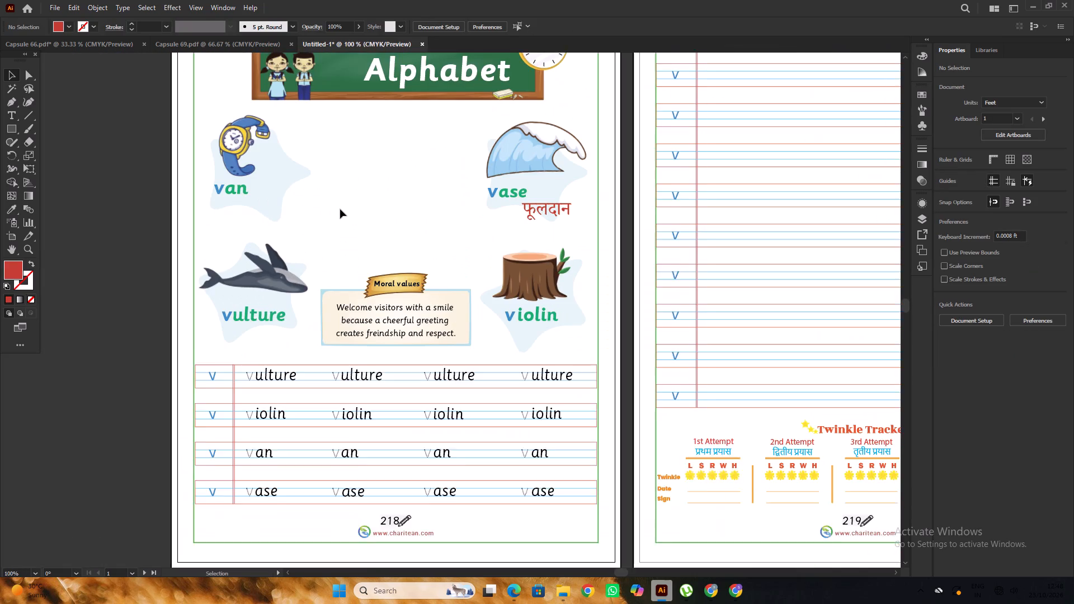
scroll(340, 209, up, 2)
alt+scroll(252, 185, up, 2)
alt+scroll(257, 187, down, 2)
click(111, 174)
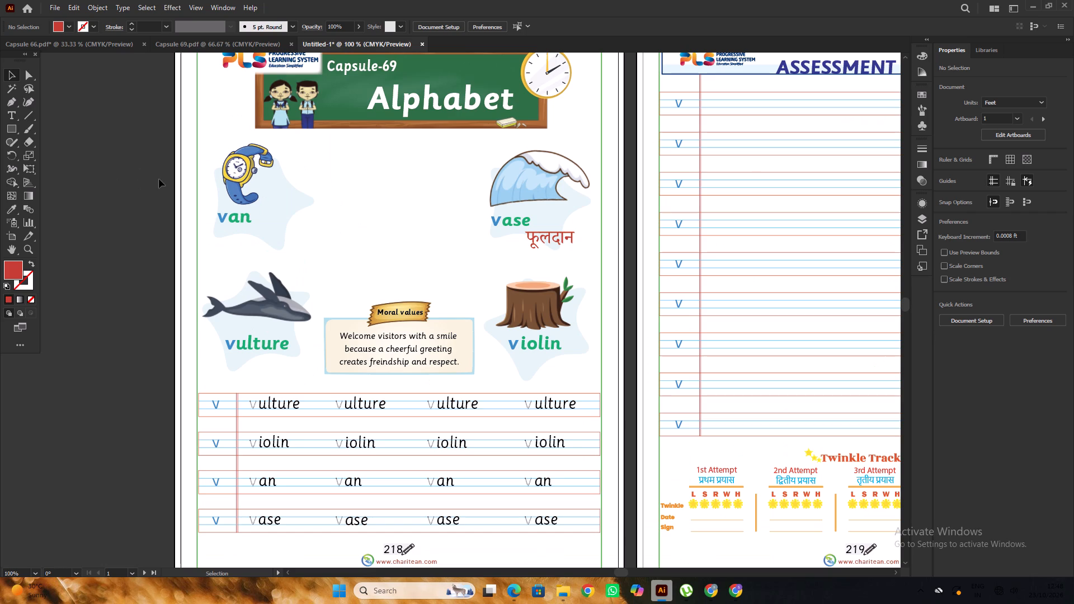
click(229, 43)
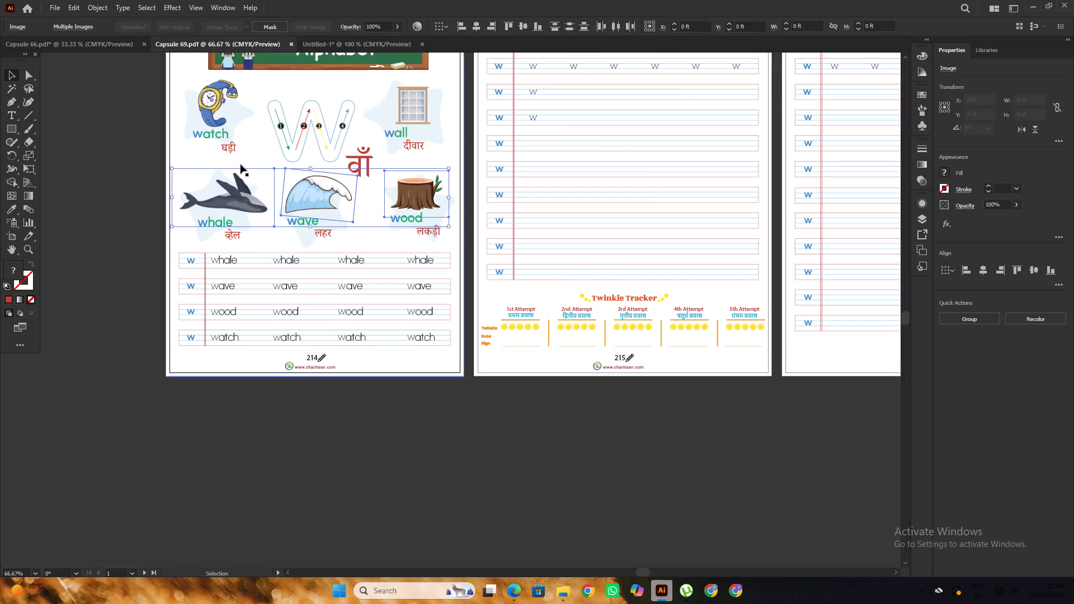
alt+scroll(241, 164, down, 2)
click(129, 148)
scroll(129, 148, up, 5)
click(317, 47)
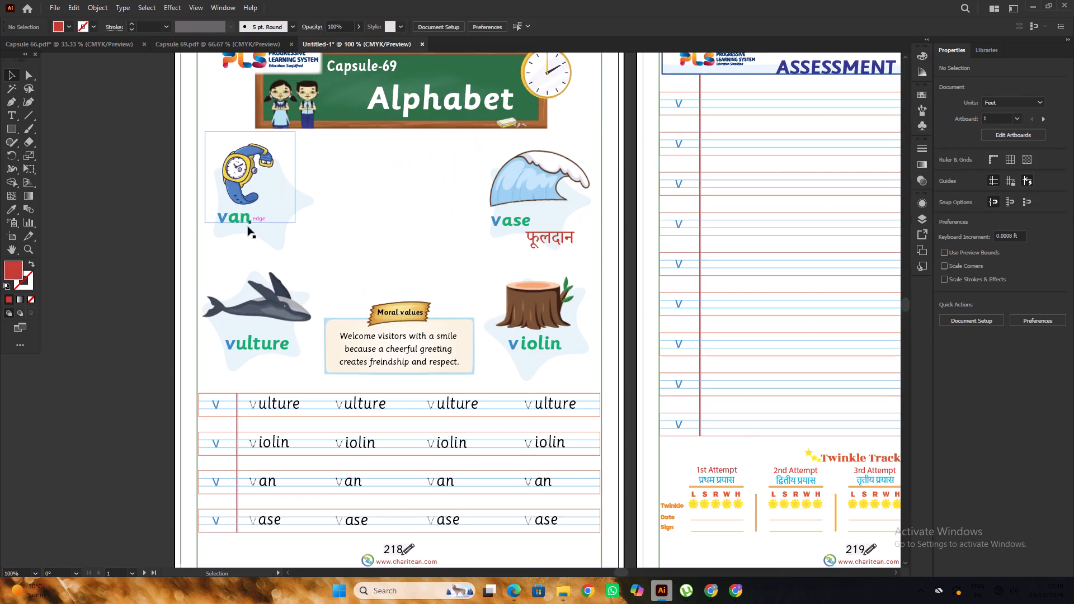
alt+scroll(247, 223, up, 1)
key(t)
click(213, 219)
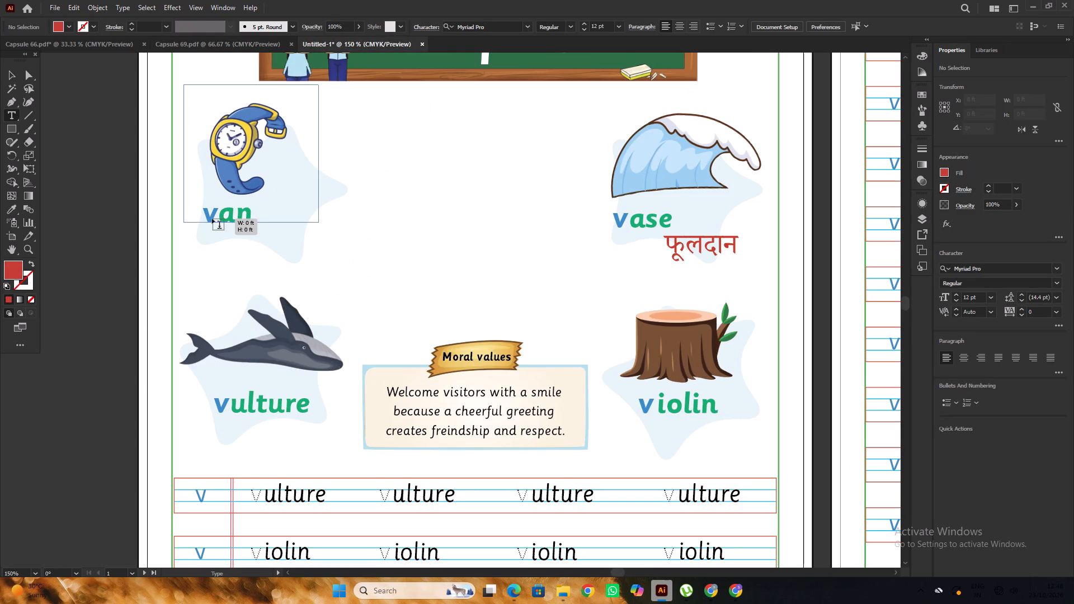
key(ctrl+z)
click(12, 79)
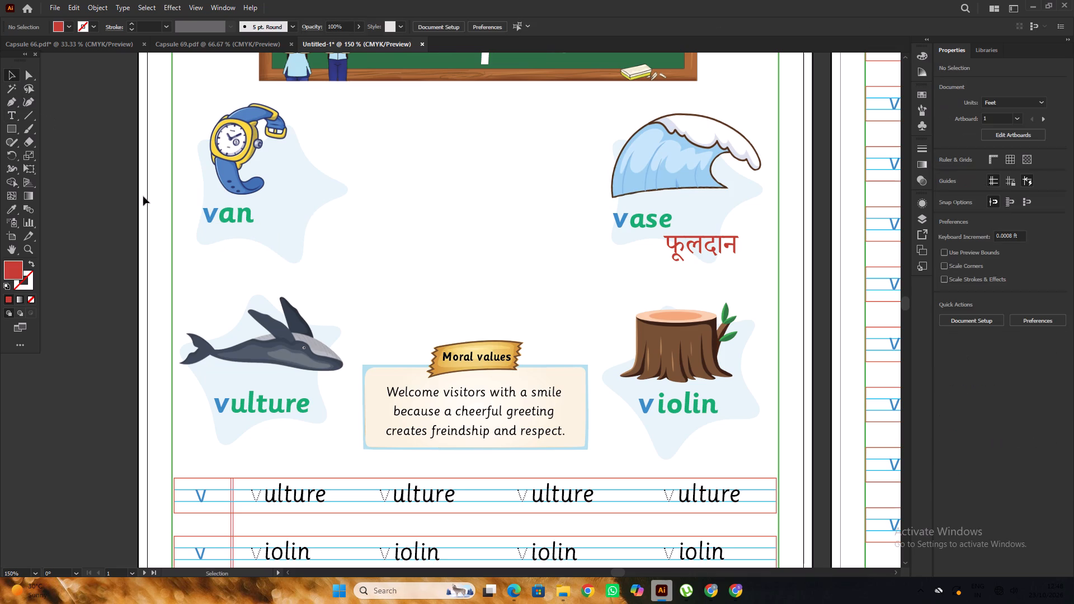
Lock the watch picture so the label beneath it can be selected.
click(143, 196)
click(240, 164)
key(ctrl+2)
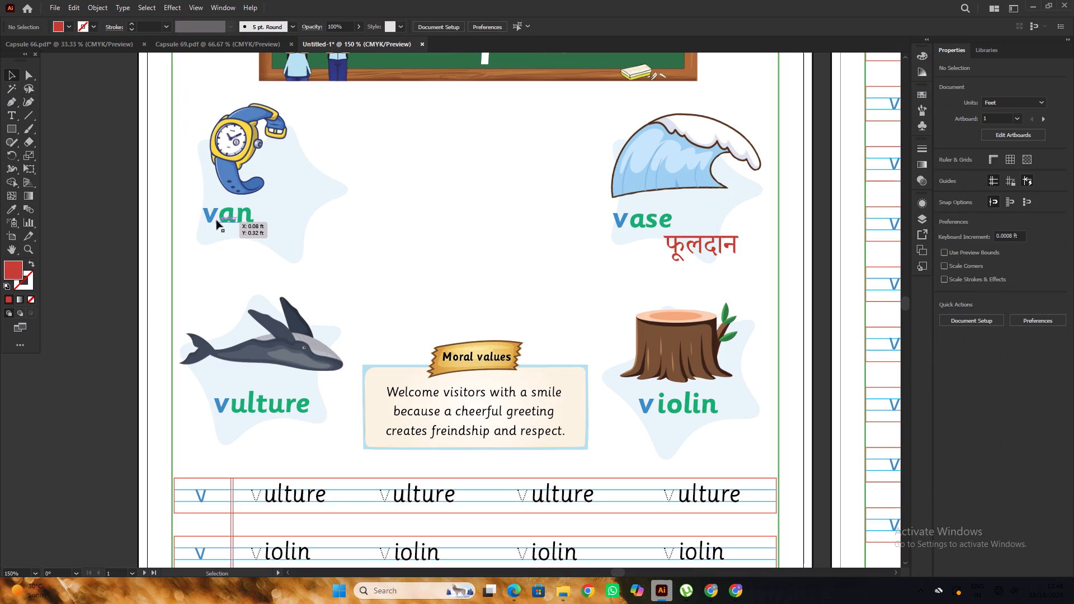
Change the van label under the watch to watch, replacing the blue v with w and the green an with atch.
key(t)
click(93, 242)
alt+scroll(186, 230, up, 1)
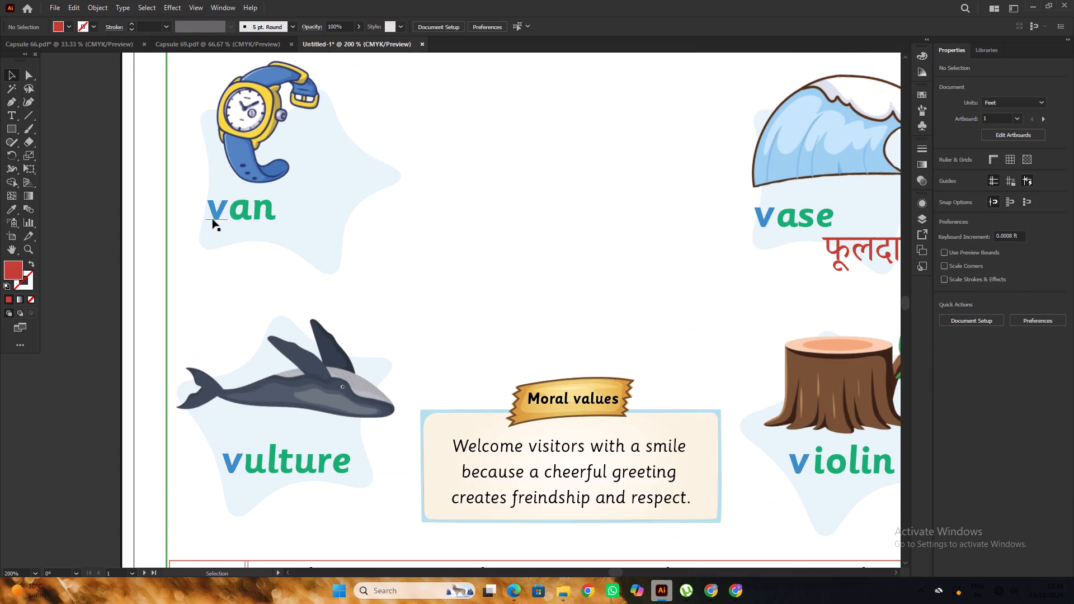
double_click(216, 216)
drag(220, 213, 213, 226)
key(w)
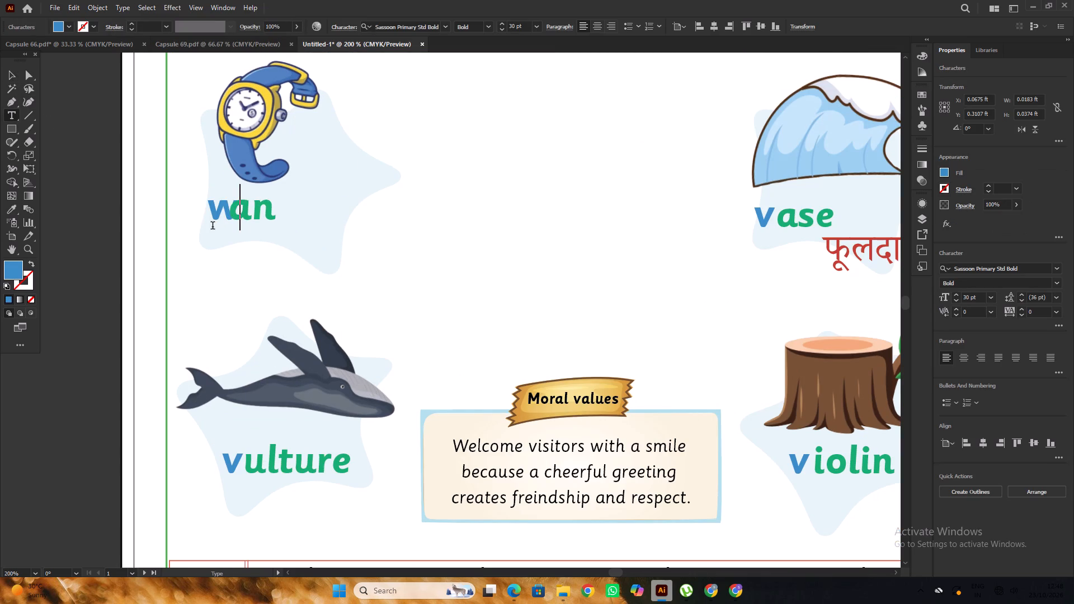
alt+scroll(213, 226, down, 1)
alt+scroll(224, 227, up, 1)
drag(233, 220, 266, 219)
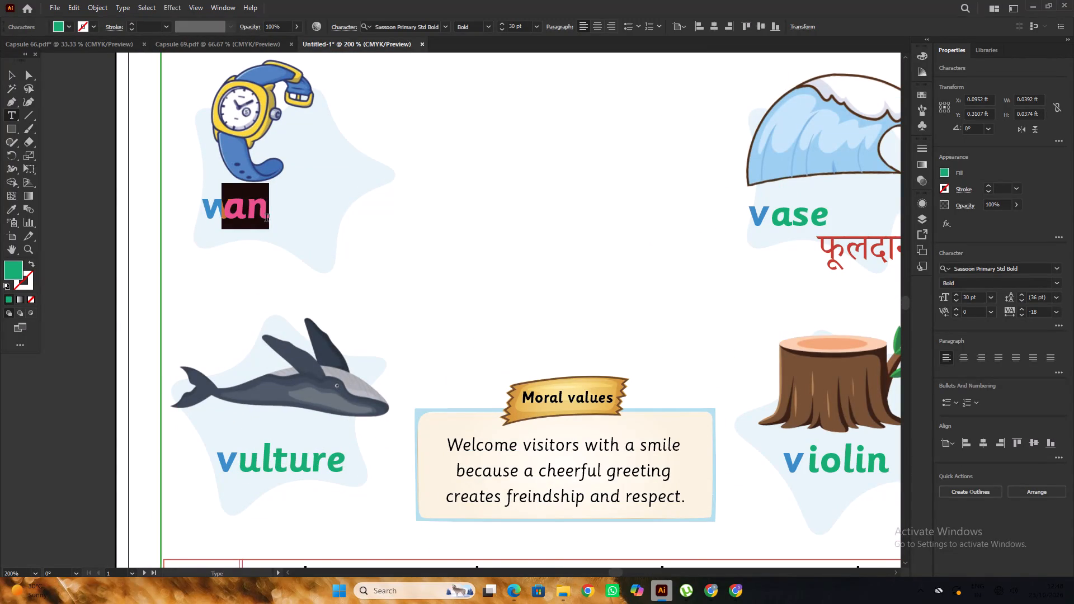
key(a)
text(tch)
click(11, 75)
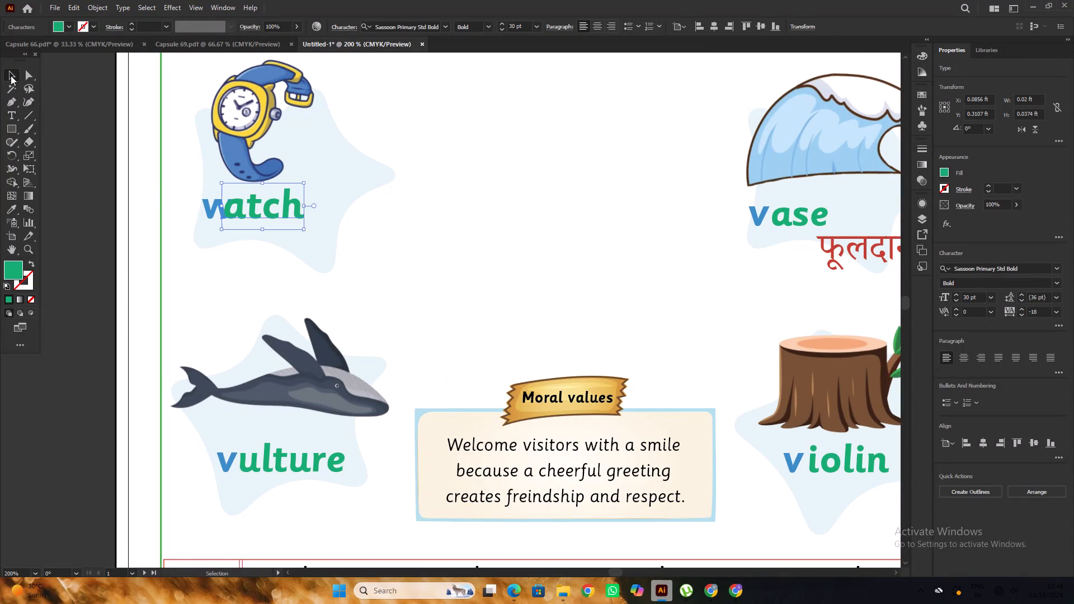
Shift the green atch text along the baseline so it sits clear of the blue w in the watch label.
alt+scroll(246, 233, up, 2)
drag(259, 205, 280, 204)
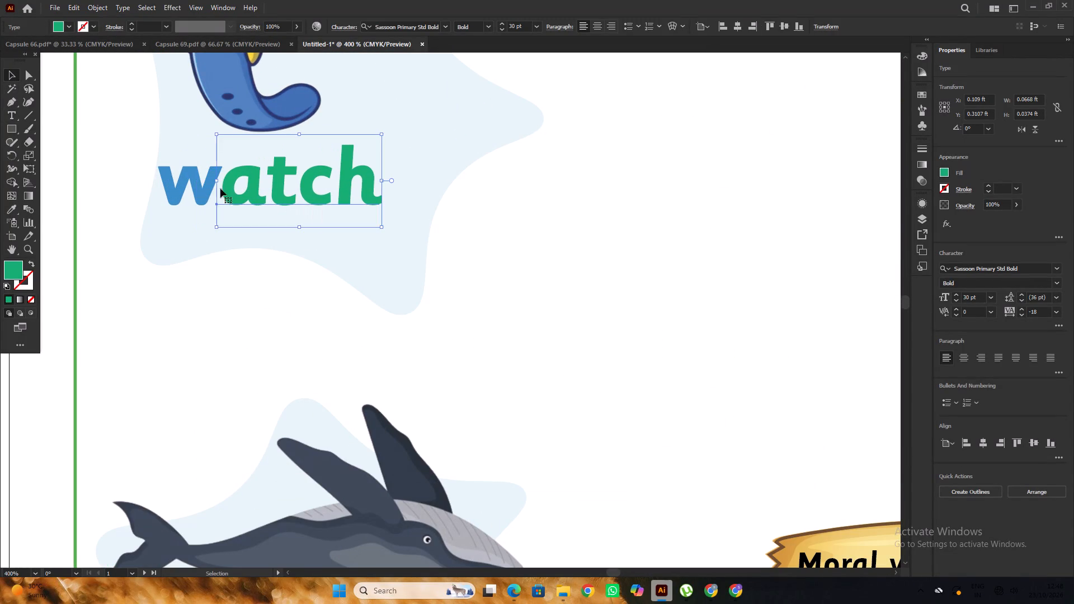
click(206, 188)
alt+scroll(336, 168, down, 3)
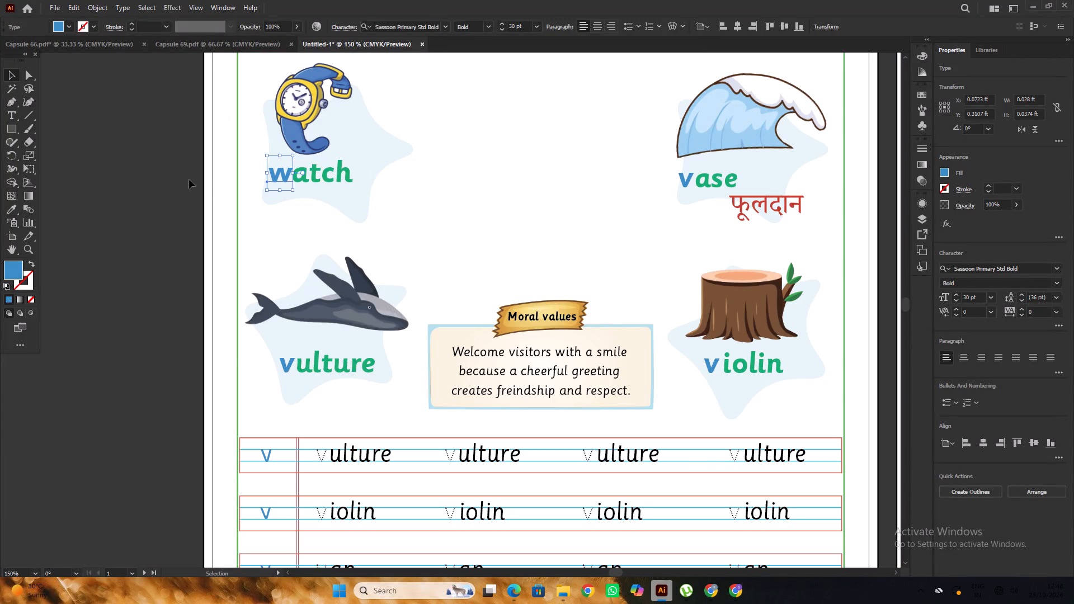
click(180, 177)
Move the whole vulture label up and sideways so it sits closer beneath the whale picture.
alt+scroll(193, 177, down, 2)
alt+scroll(429, 180, up, 2)
alt+scroll(422, 183, down, 1)
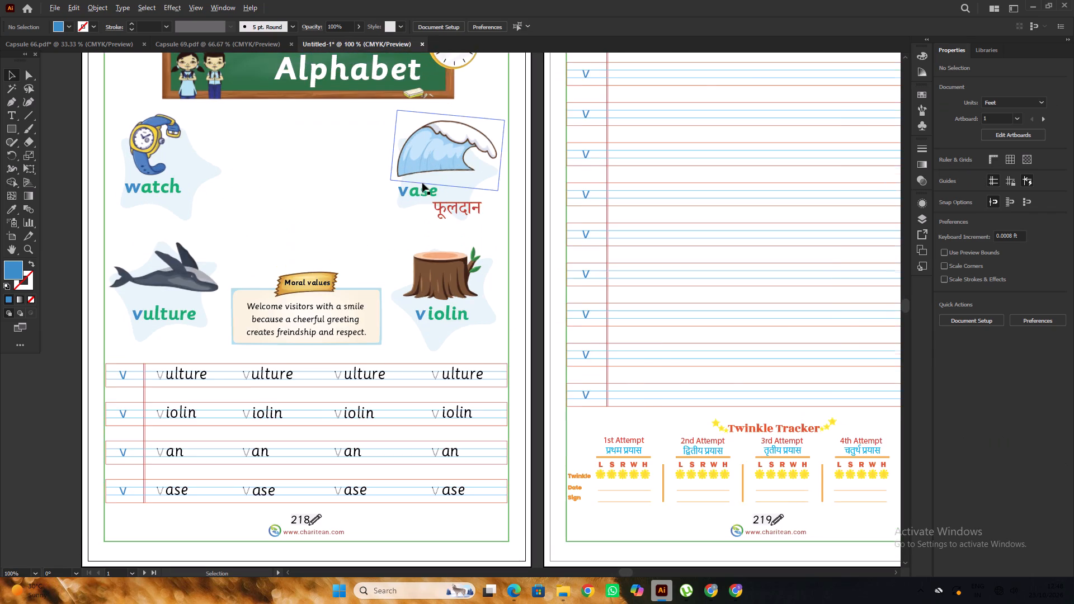
alt+scroll(215, 284, up, 2)
click(269, 254)
shift+click(251, 261)
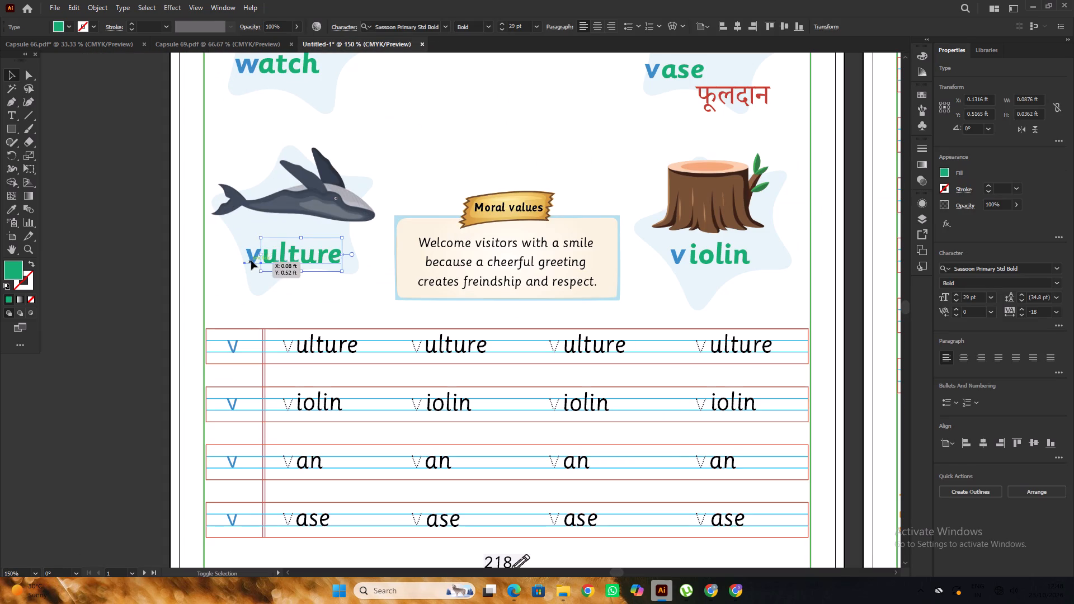
drag(270, 259, 257, 249)
alt+scroll(257, 249, down, 2)
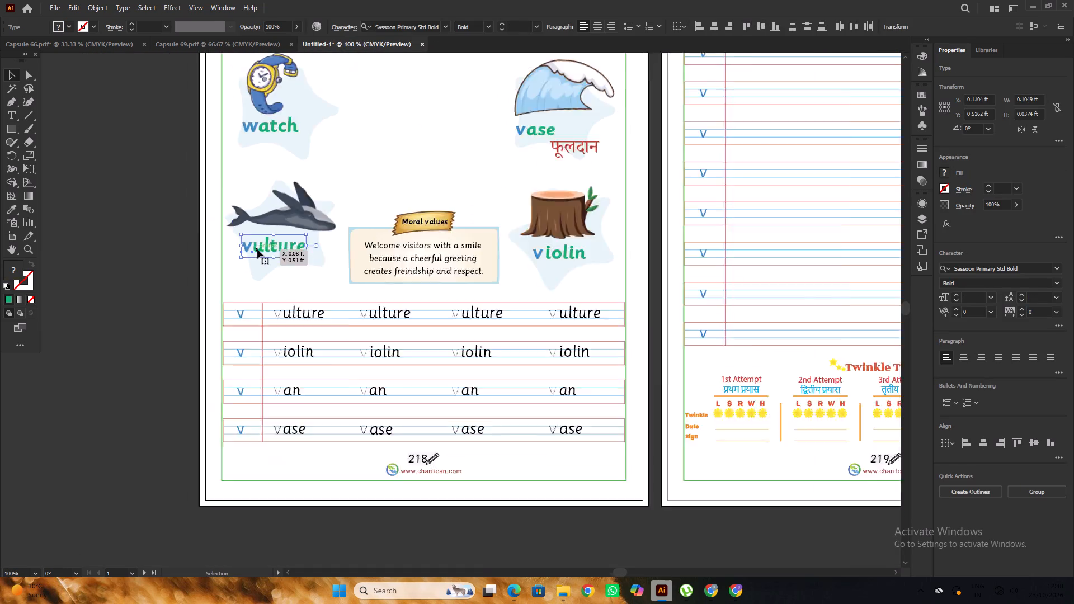
click(200, 238)
Lock the whale picture so the label beneath it can be edited without disturbing the artwork.
alt+scroll(271, 254, up, 4)
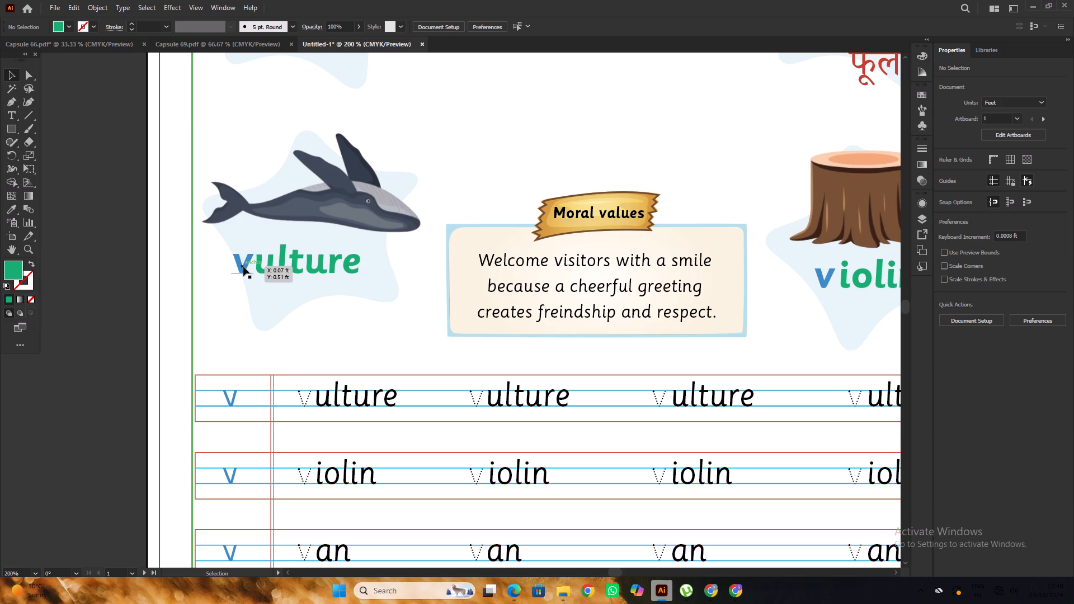
key(r)
alt+scroll(276, 214, down, 1)
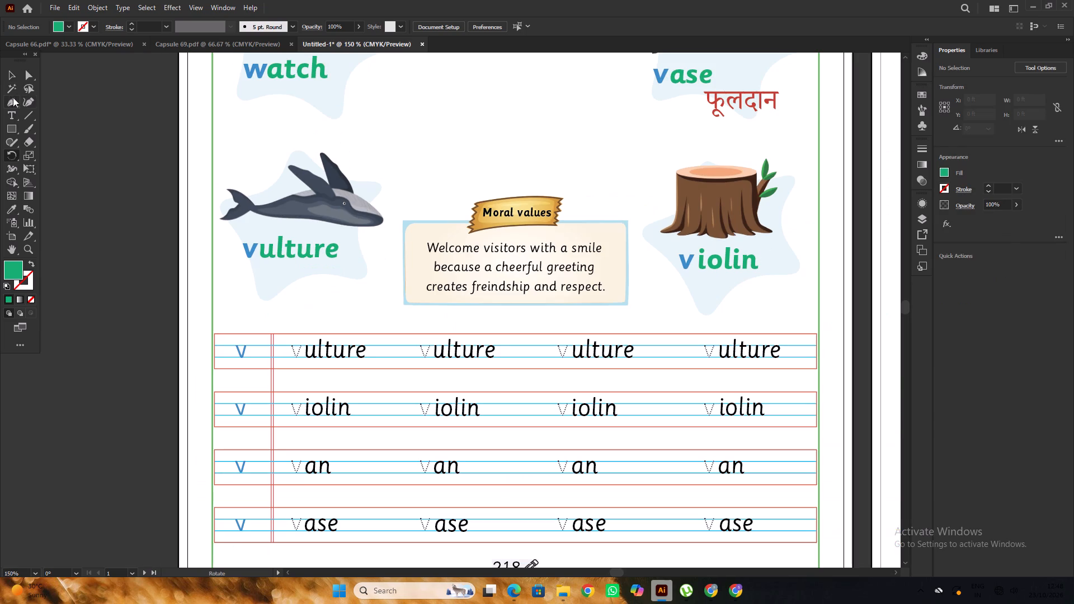
click(13, 75)
click(99, 181)
click(336, 210)
key(ctrl+2)
Change the vulture label under the whale to whale, replacing the blue v with w and the green ulture with hale.
scroll(300, 226, down, 2)
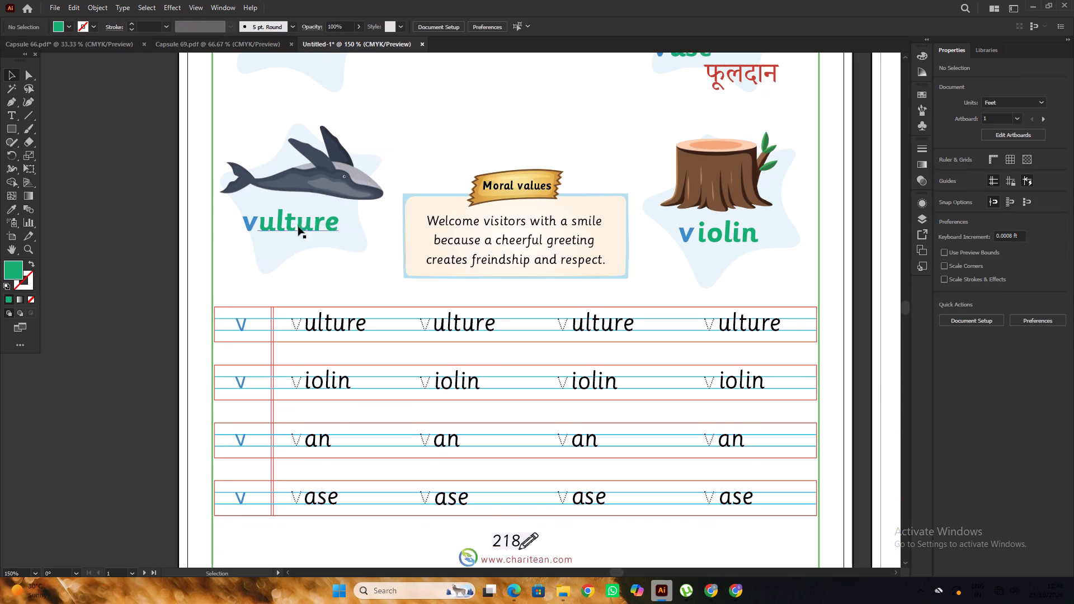
scroll(298, 226, down, 1)
alt+scroll(261, 229, up, 1)
scroll(261, 229, up, 2)
key(t)
drag(256, 227, 241, 235)
key(w)
drag(262, 241, 362, 244)
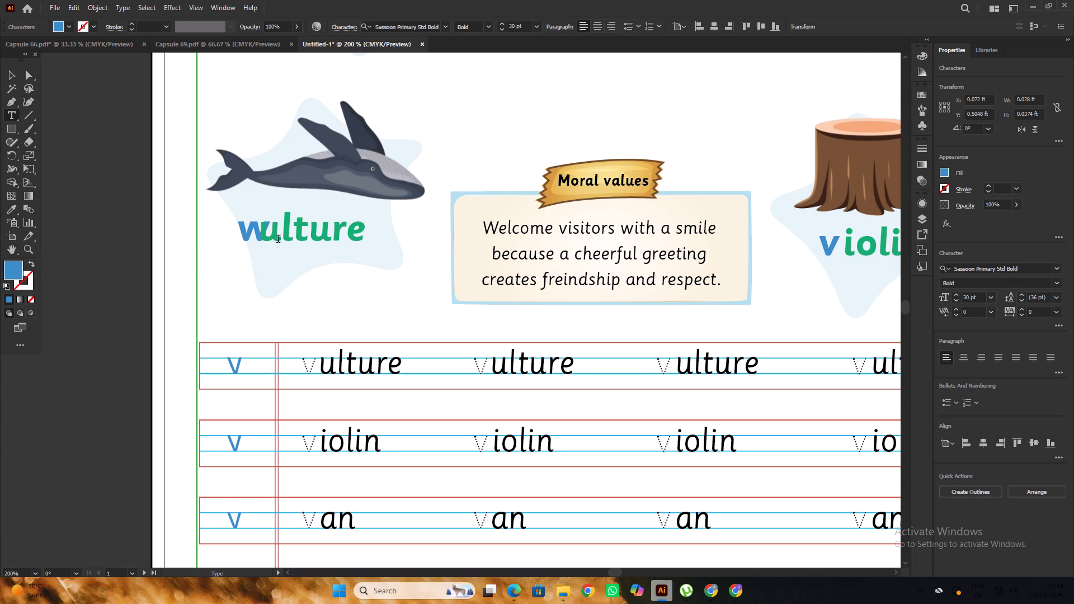
drag(267, 240, 378, 240)
drag(358, 234, 253, 237)
text(hale)
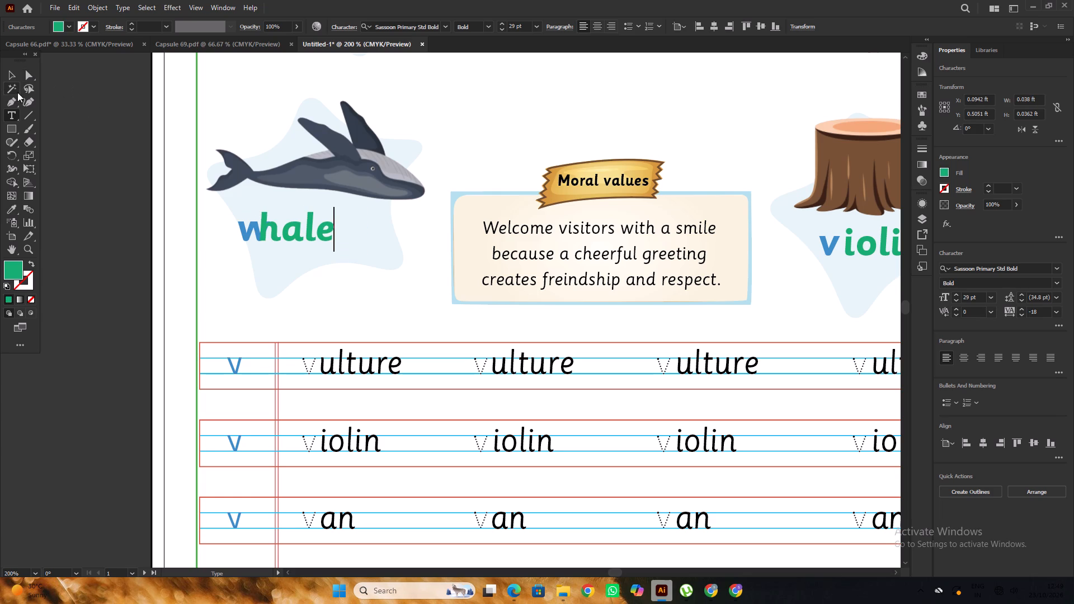
Shift the green hale text along the baseline so it sits clear of the blue w in the whale label.
click(10, 73)
alt+scroll(267, 227, up, 2)
drag(277, 238, 304, 237)
alt+scroll(294, 231, down, 3)
click(133, 216)
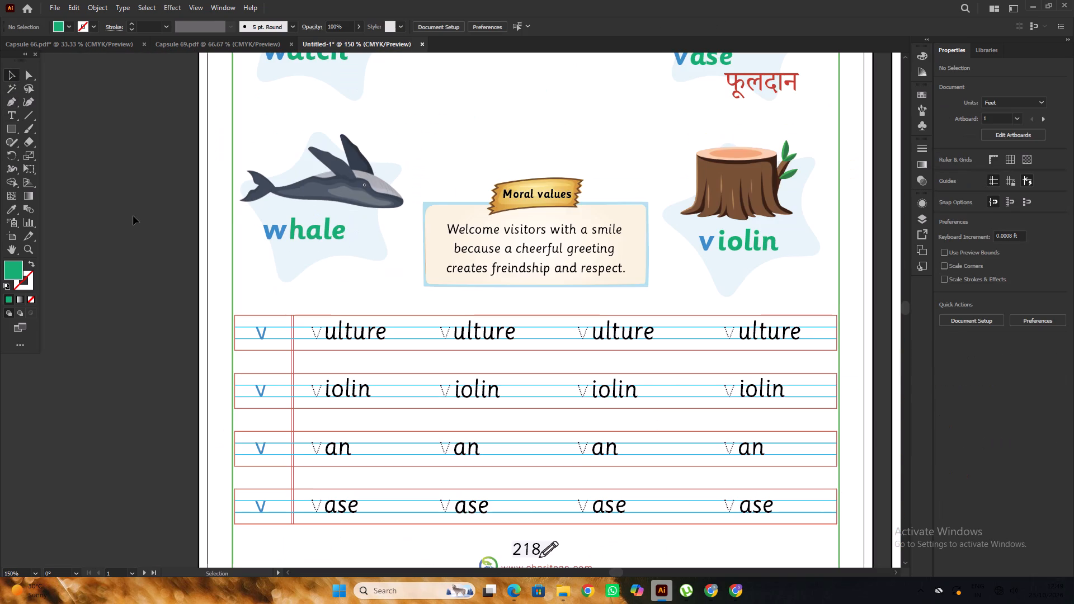
Clear the blue v from the vase label under the wave picture and try entering a w in its place.
alt+scroll(126, 206, down, 2)
scroll(244, 192, up, 3)
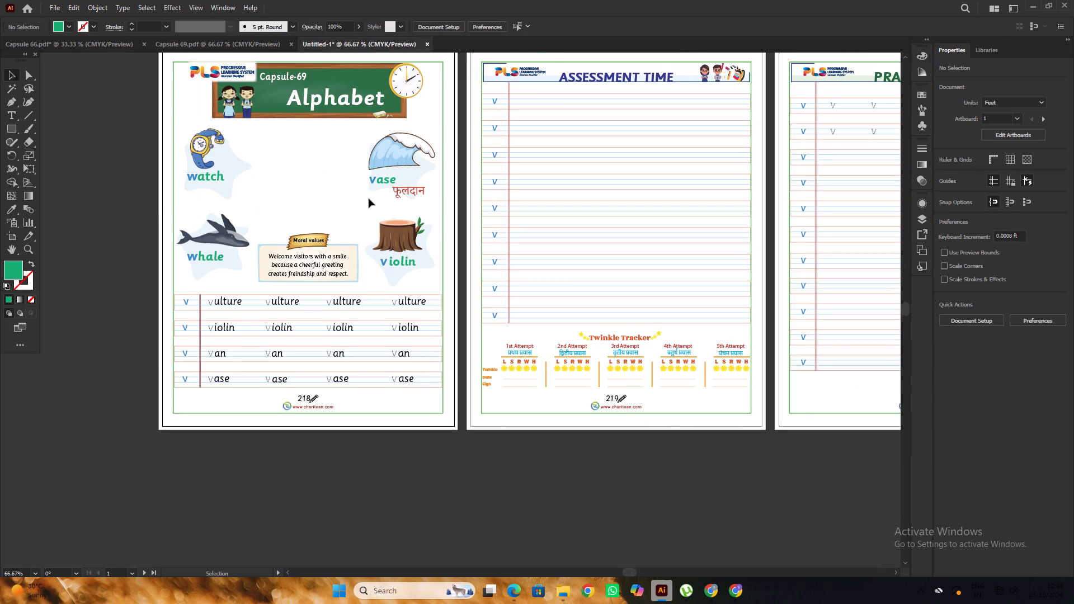
alt+scroll(374, 191, up, 4)
scroll(380, 204, up, 1)
alt+scroll(399, 200, down, 1)
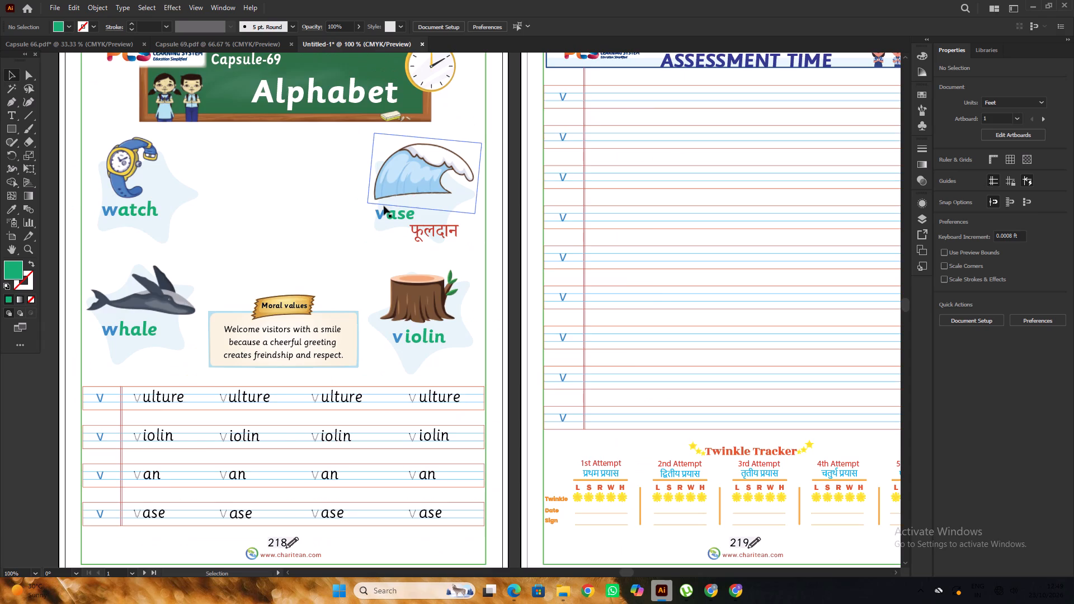
alt+scroll(384, 206, up, 1)
click(397, 222)
click(378, 223)
alt+scroll(383, 223, up, 1)
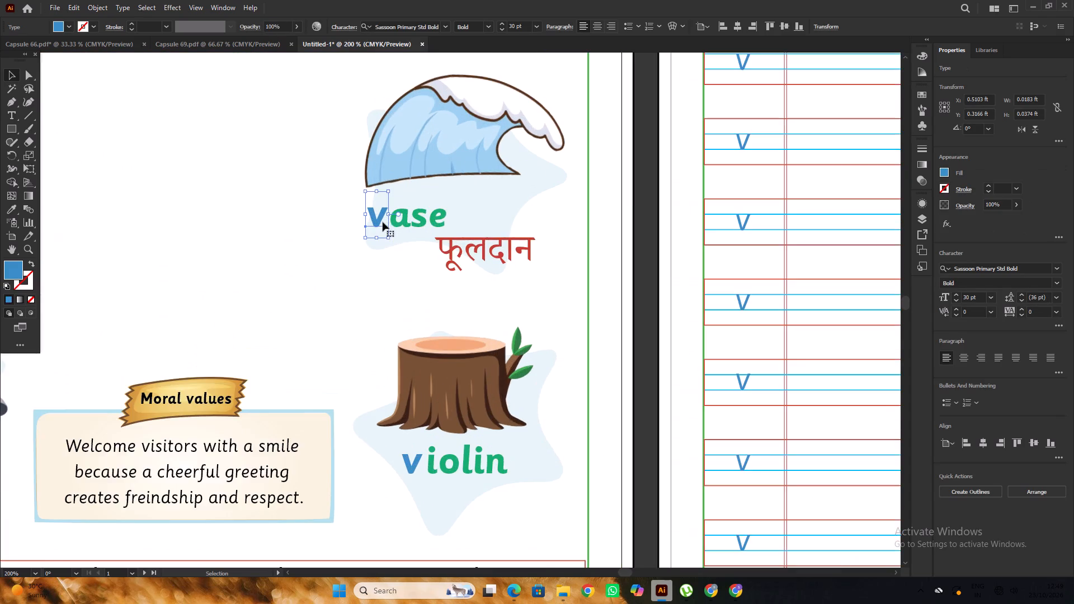
alt+scroll(389, 221, down, 1)
scroll(420, 223, up, 1)
alt+scroll(420, 223, down, 2)
alt+scroll(395, 222, up, 4)
alt+scroll(424, 227, down, 2)
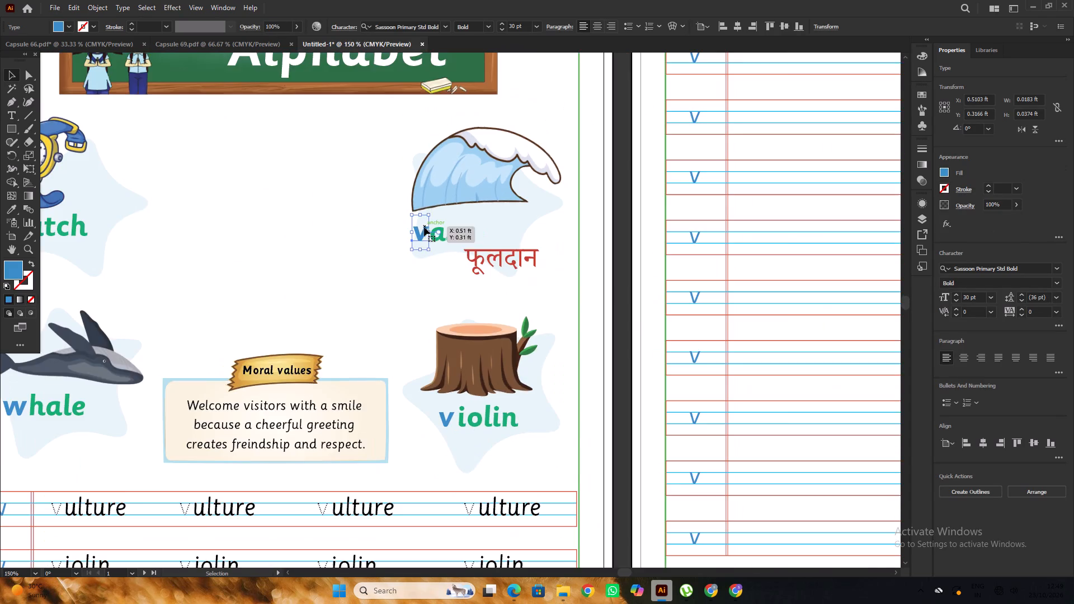
alt+scroll(423, 232, up, 1)
key(t)
drag(425, 242, 413, 248)
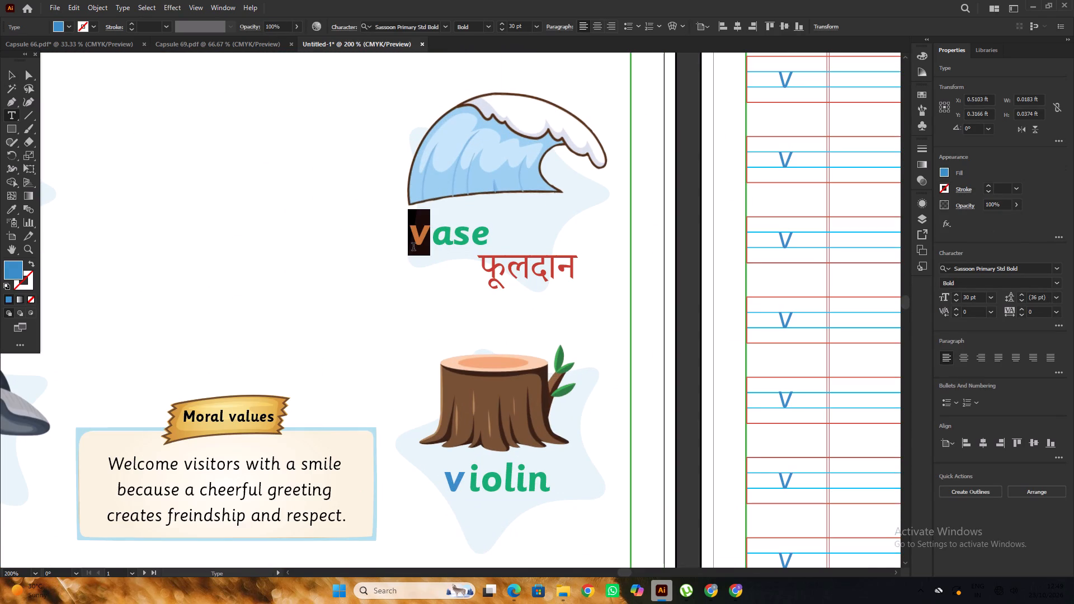
key(q)
key(BackSpace)
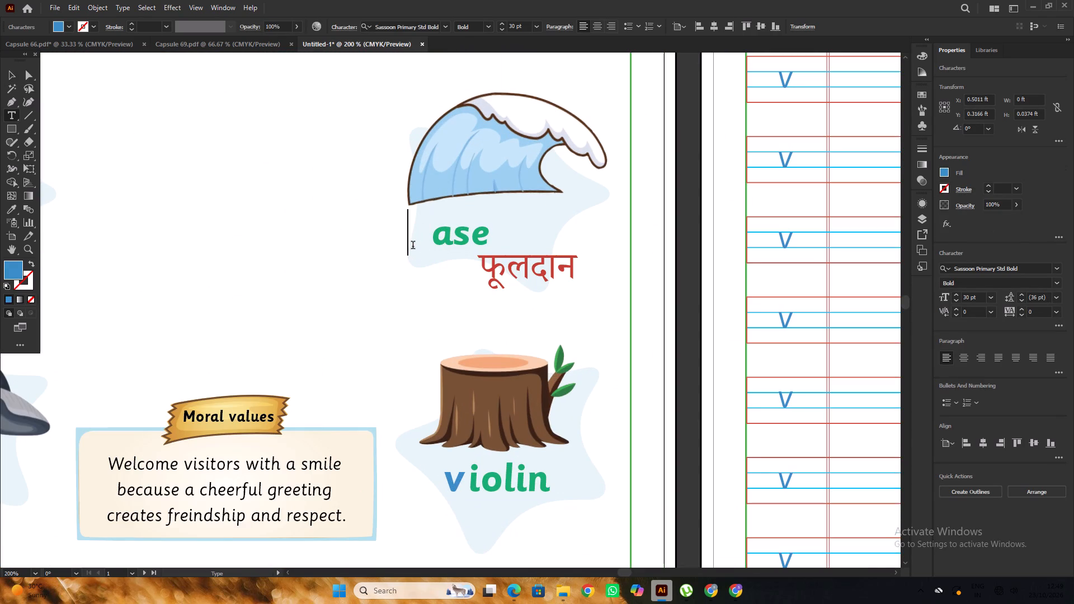
key(w)
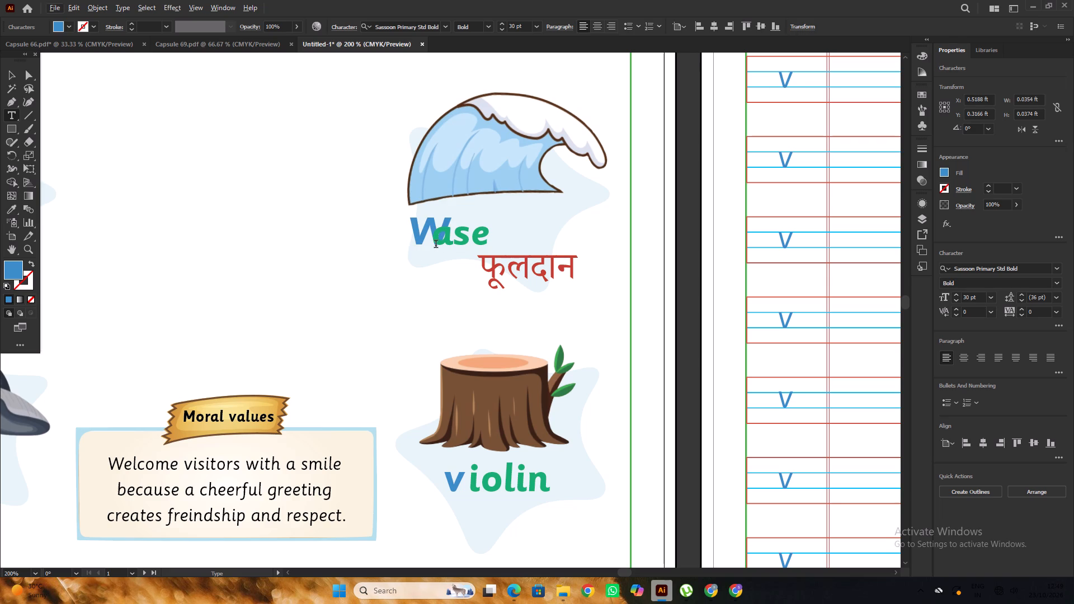
key(BackSpace)
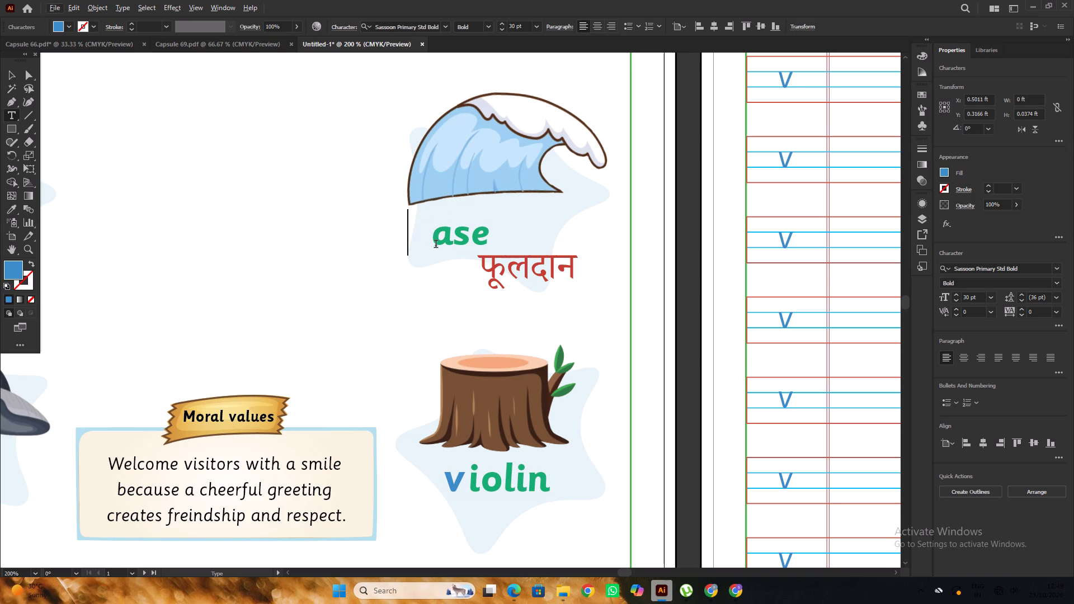
key(w)
click(488, 238)
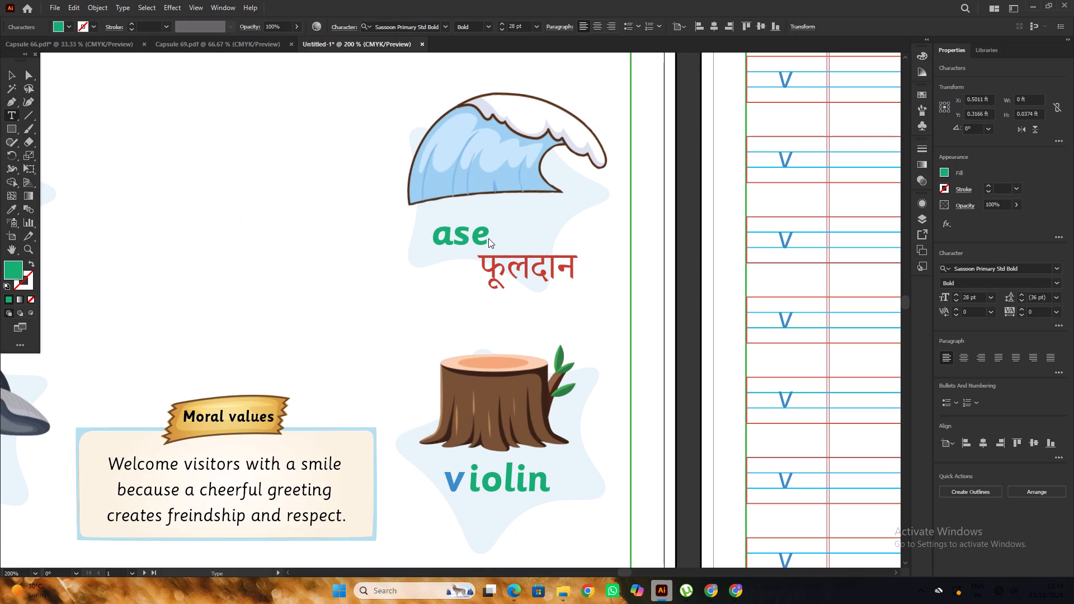
alt+scroll(443, 237, down, 2)
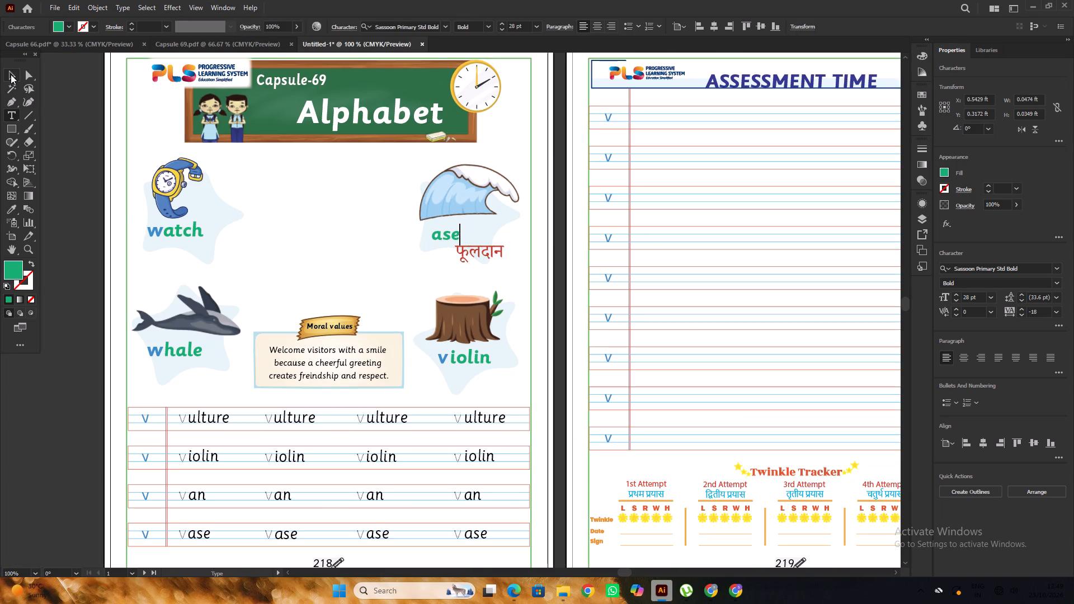
Copy the blue w from the watch label and place it in front of the green ase under the wave picture.
click(11, 74)
click(77, 162)
alt+drag(157, 236, 429, 253)
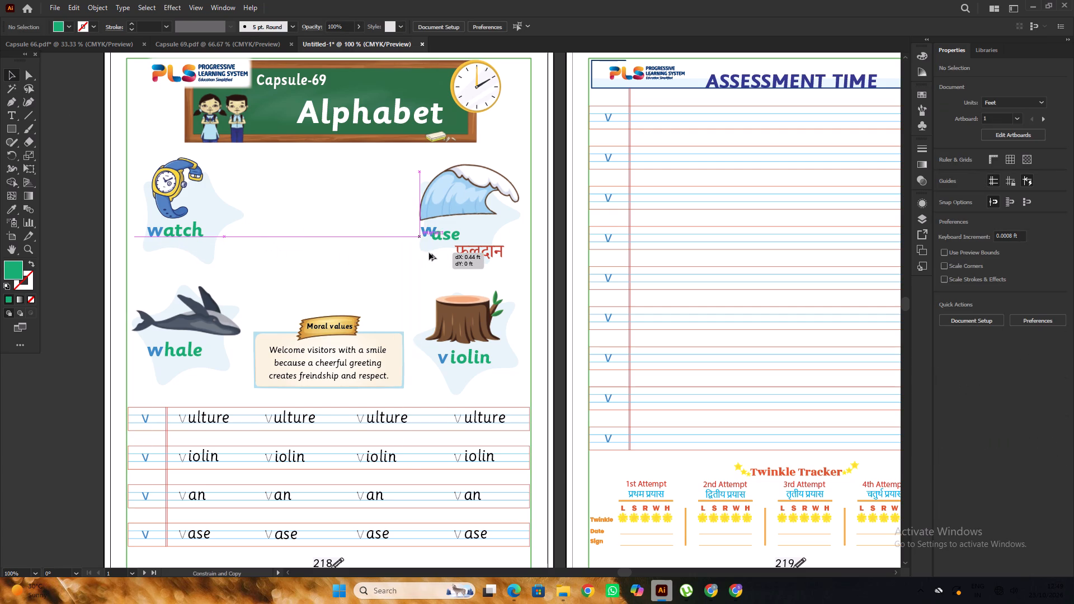
alt+drag(429, 253, 424, 253)
alt+scroll(437, 234, up, 2)
drag(408, 229, 409, 239)
Change the green ase text under the wave picture to ave.
double_click(456, 239)
drag(455, 240, 486, 240)
key(v)
key(e)
alt+scroll(417, 229, down, 3)
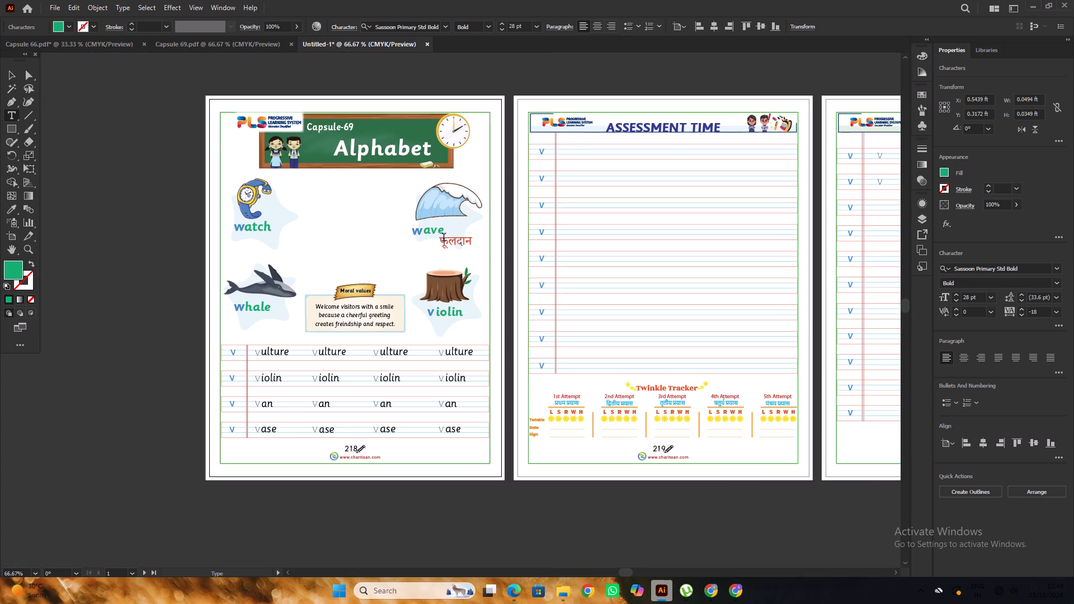
Enlarge the green ave text slightly and move the blue w up to share its baseline.
click(12, 72)
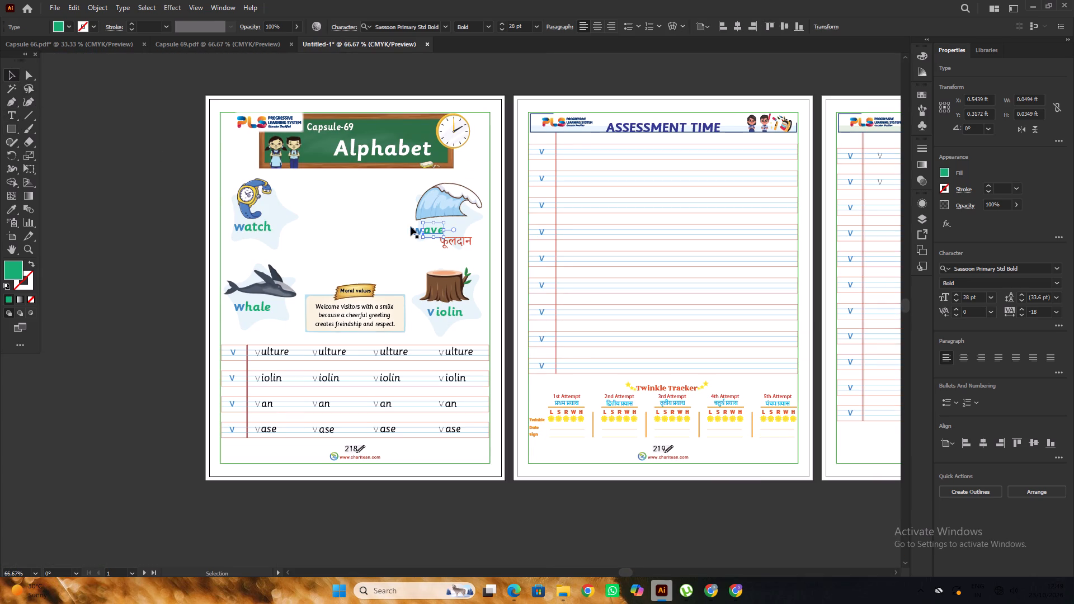
alt+scroll(478, 239, up, 4)
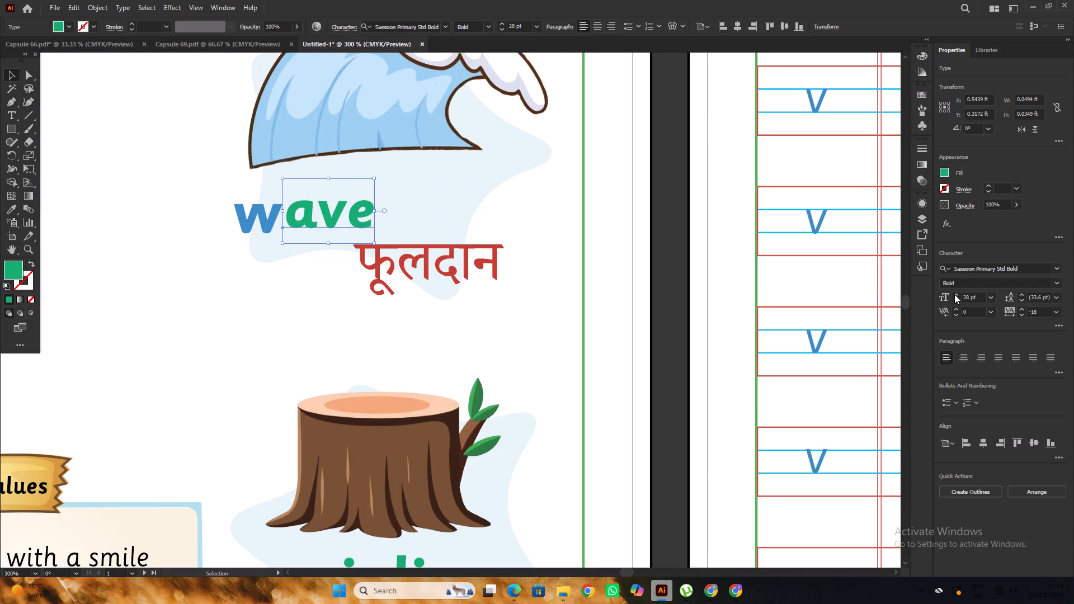
double_click(954, 294)
click(252, 221)
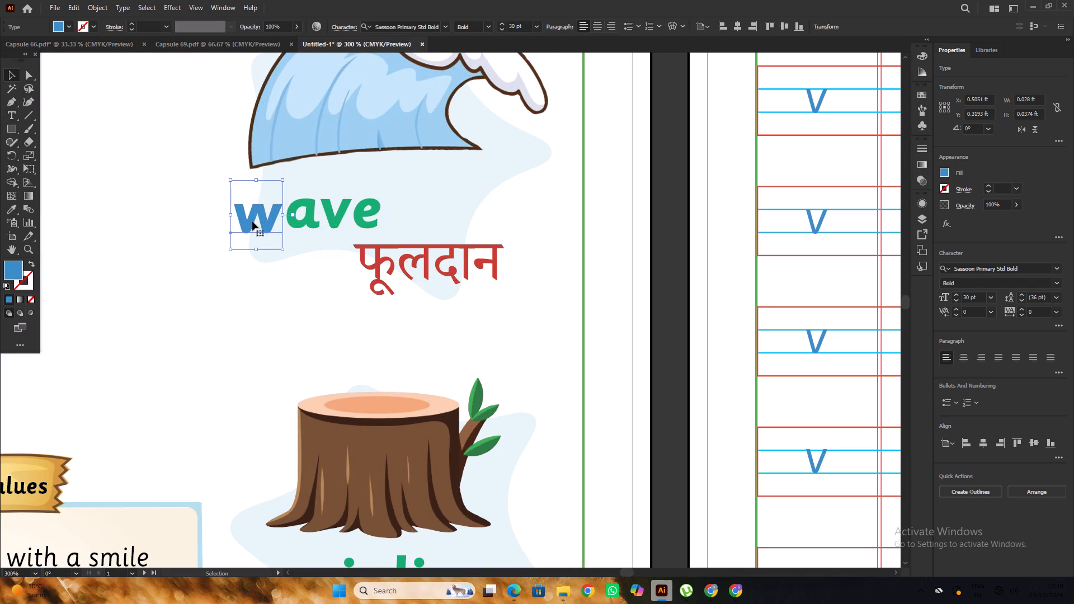
alt+scroll(252, 221, up, 1)
drag(267, 222, 268, 217)
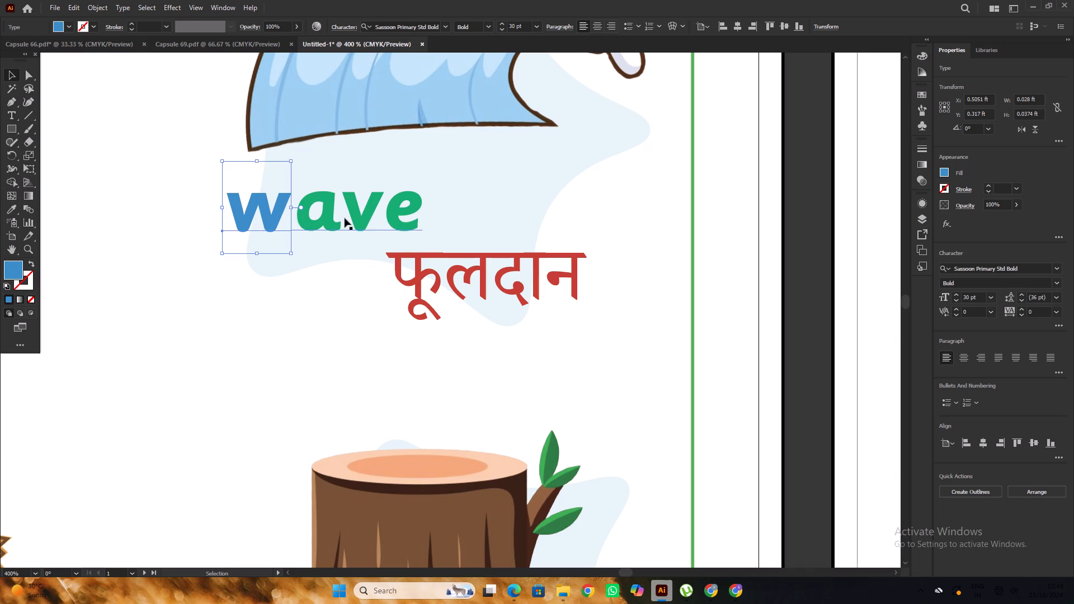
alt+scroll(345, 218, down, 5)
click(73, 213)
Change the violin label under the tree stump to wood, replacing the blue v with w and the green iolin with ood.
alt+scroll(342, 344, up, 2)
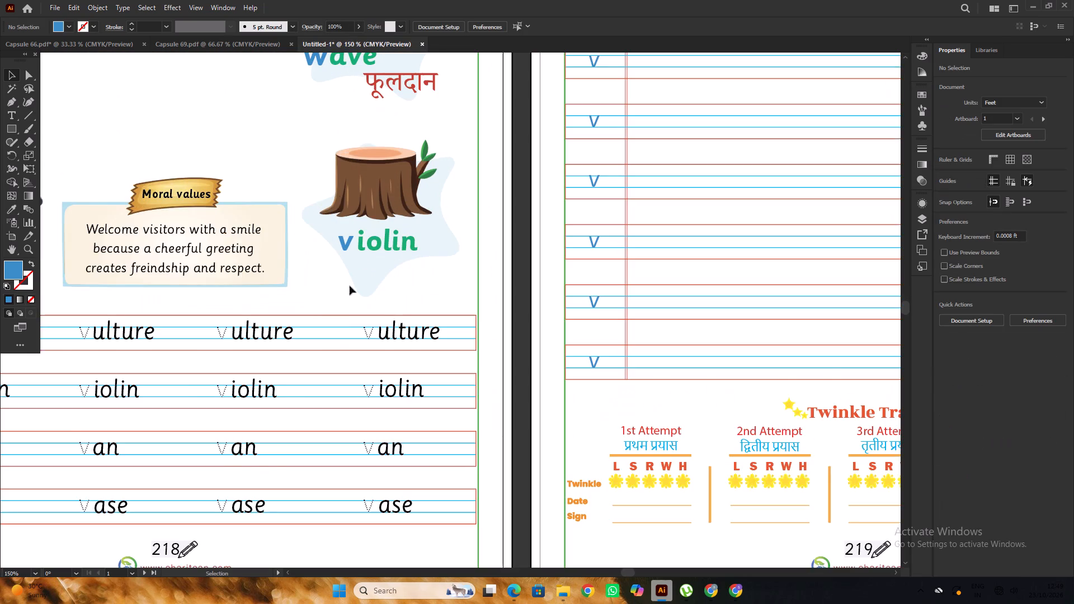
alt+scroll(406, 261, down, 1)
scroll(345, 252, up, 1)
alt+scroll(364, 270, up, 1)
double_click(366, 263)
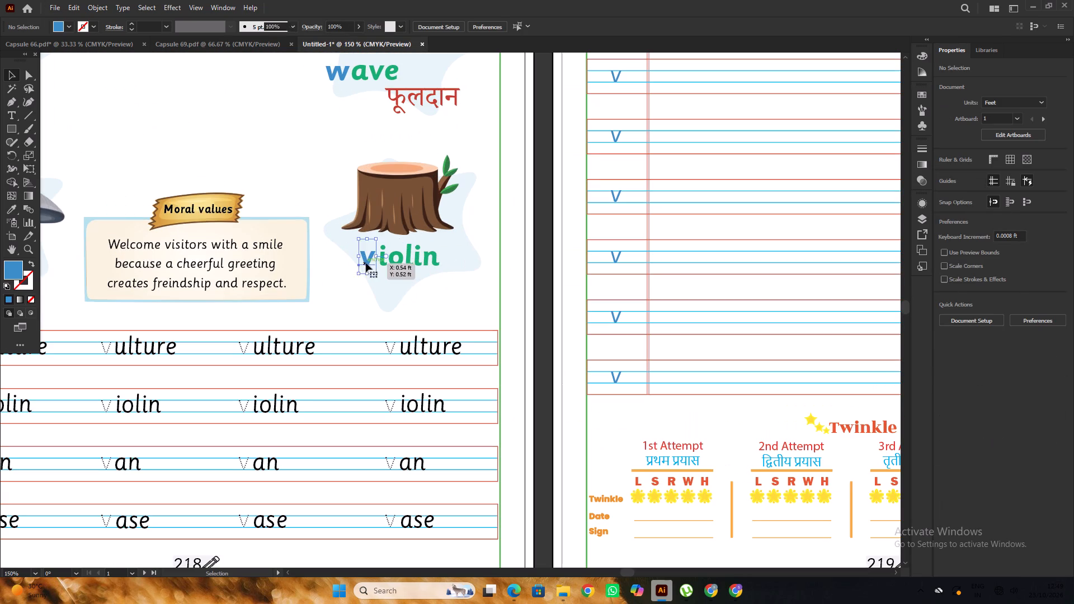
drag(371, 261, 365, 265)
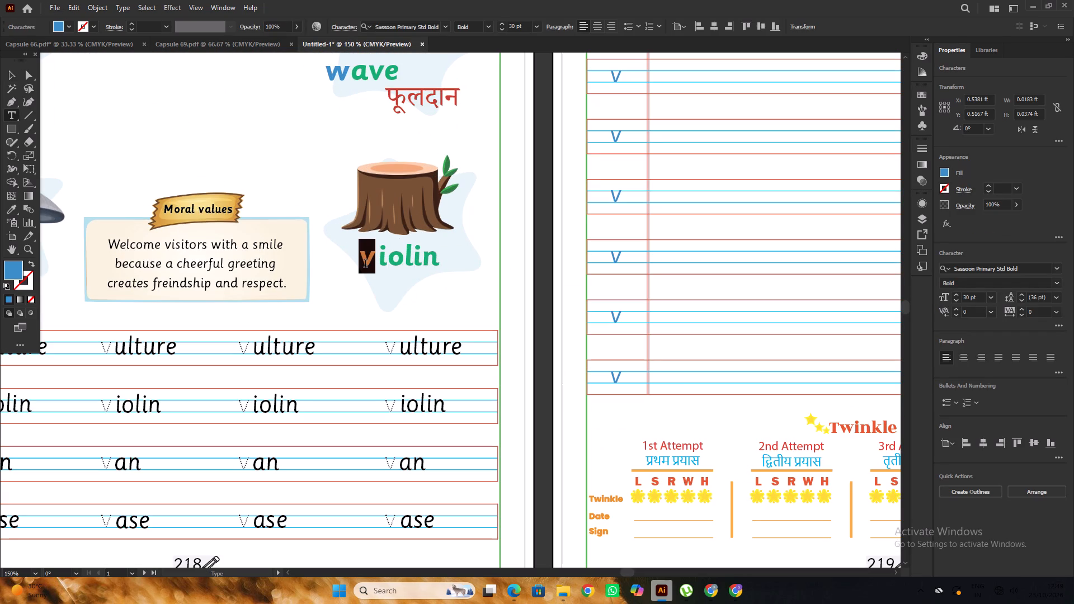
key(w)
alt+scroll(401, 266, up, 1)
drag(375, 265, 444, 265)
drag(448, 260, 371, 267)
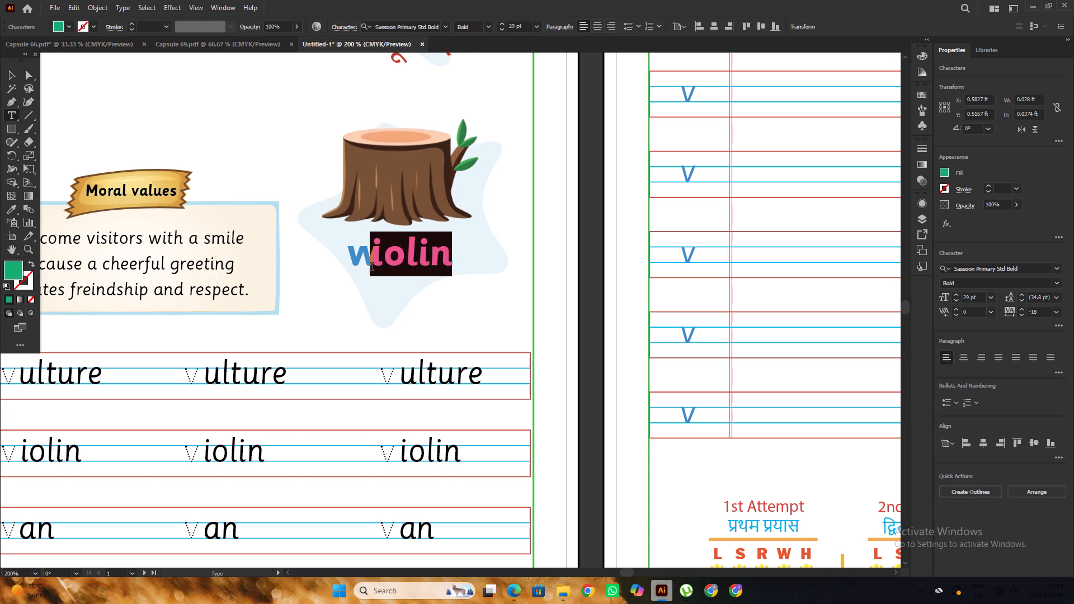
text(ood)
Shift the green ood text along the baseline so it sits clear of the blue w in the wood label.
click(7, 79)
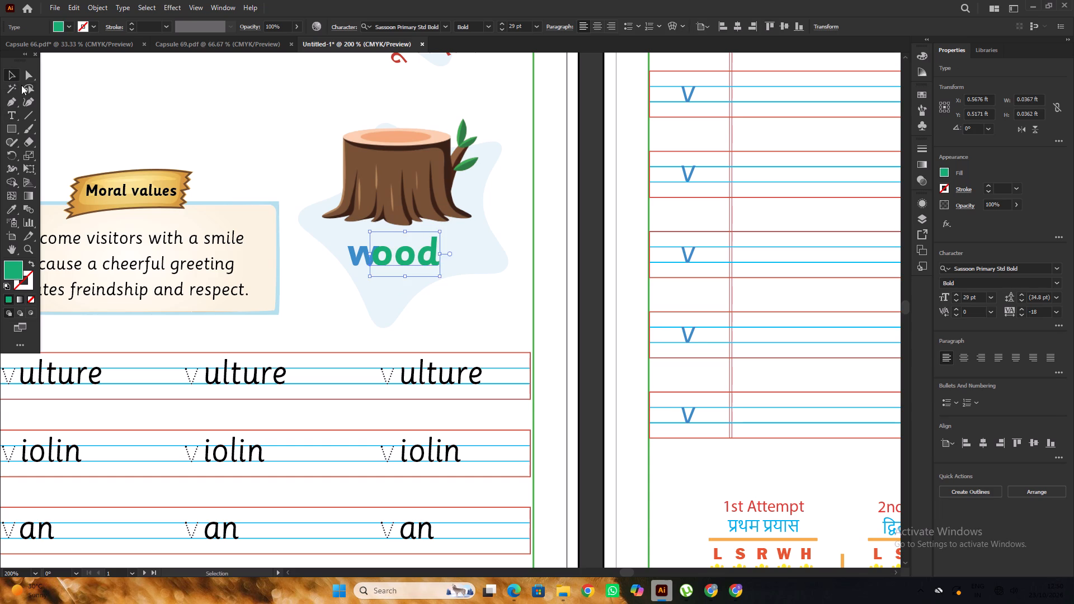
alt+scroll(396, 265, up, 3)
drag(408, 261, 429, 261)
alt+scroll(429, 260, down, 4)
Move both parts of the wood label together slightly along the baseline to centre the word beneath the tree stump.
shift+click(398, 260)
alt+scroll(402, 259, up, 1)
drag(423, 259, 411, 259)
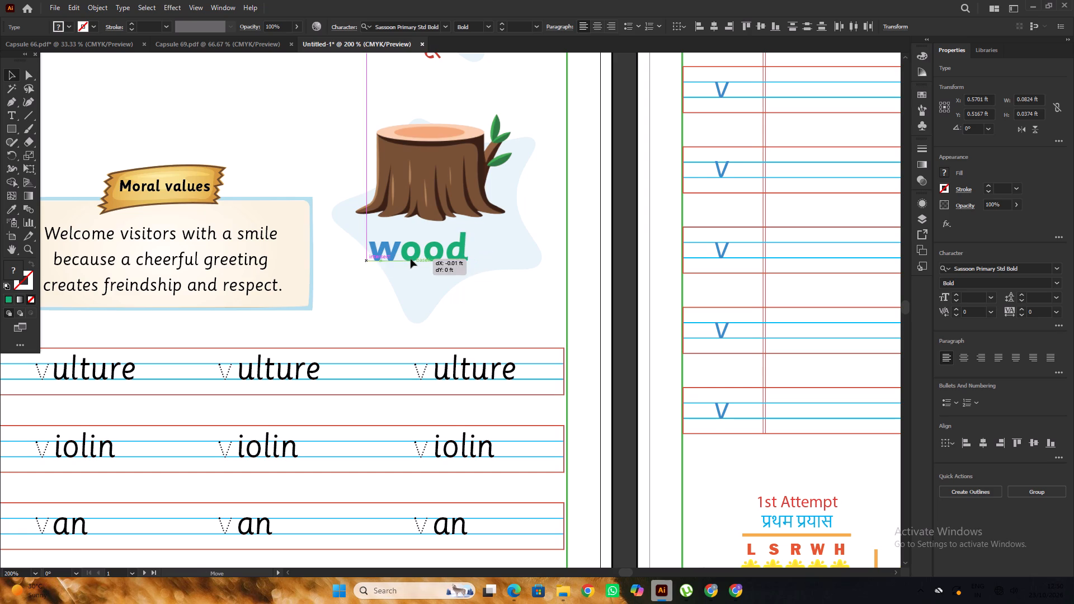
drag(411, 259, 409, 259)
scroll(426, 261, down, 3)
alt+scroll(445, 263, down, 1)
click(133, 218)
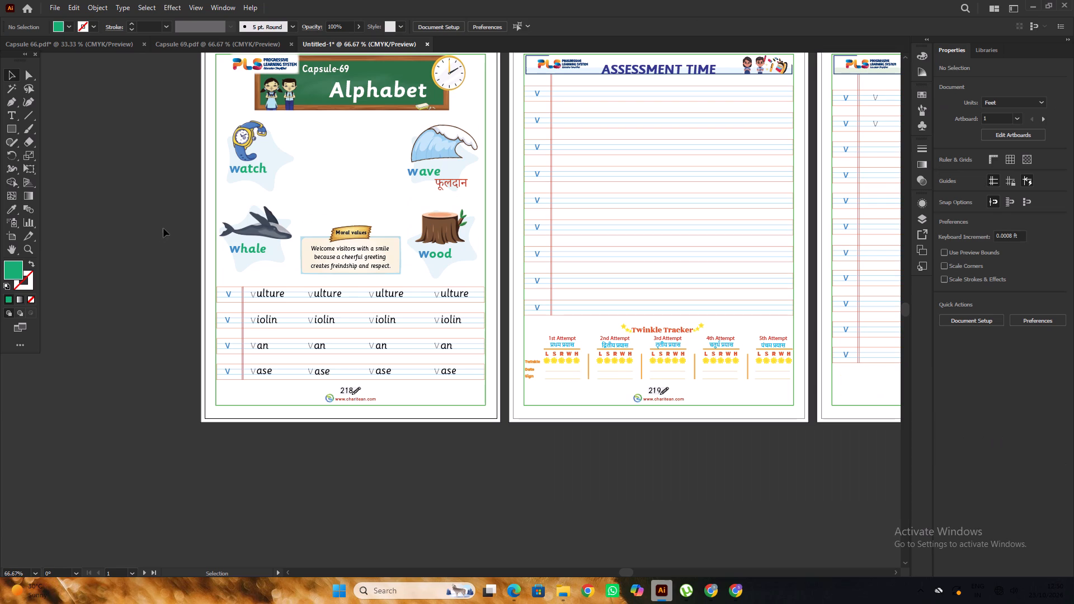
Delete the red Hindi word फूलदान beneath the wave label.
alt+scroll(440, 183, up, 1)
click(461, 192)
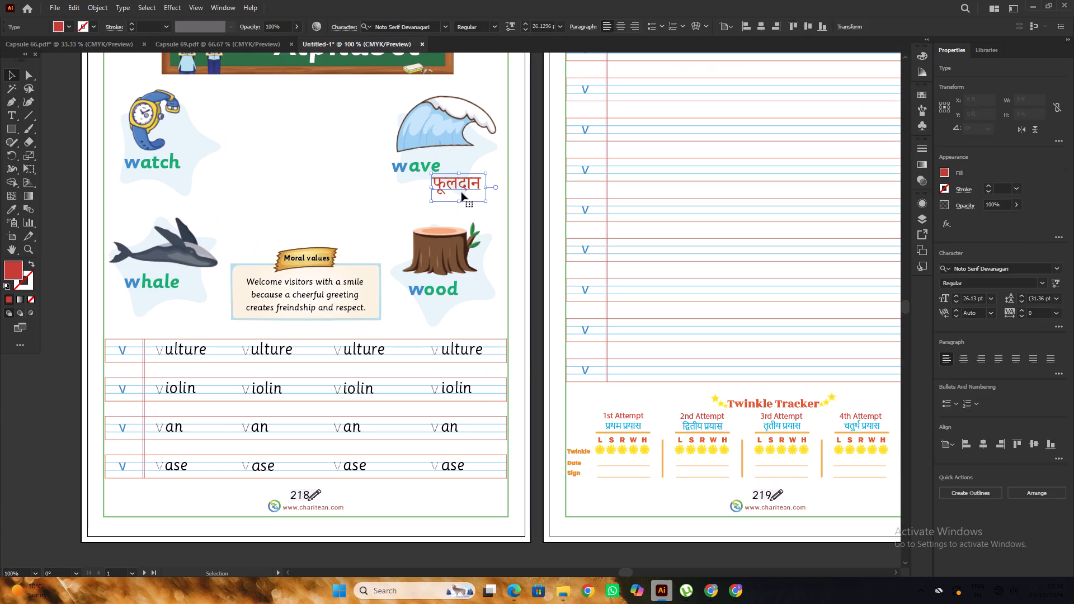
key(Delete)
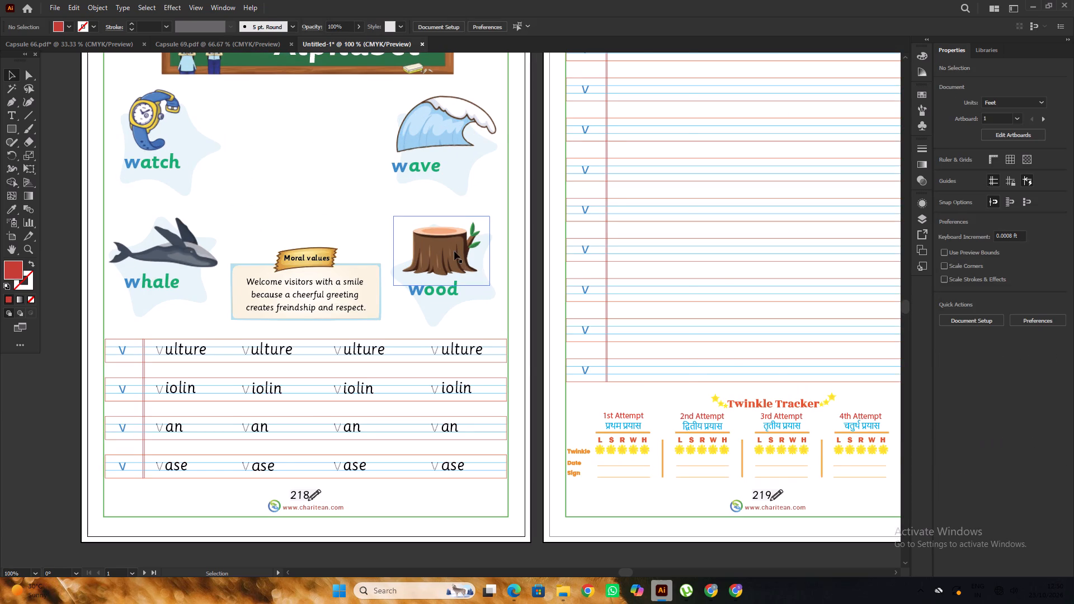
alt+scroll(445, 293, up, 2)
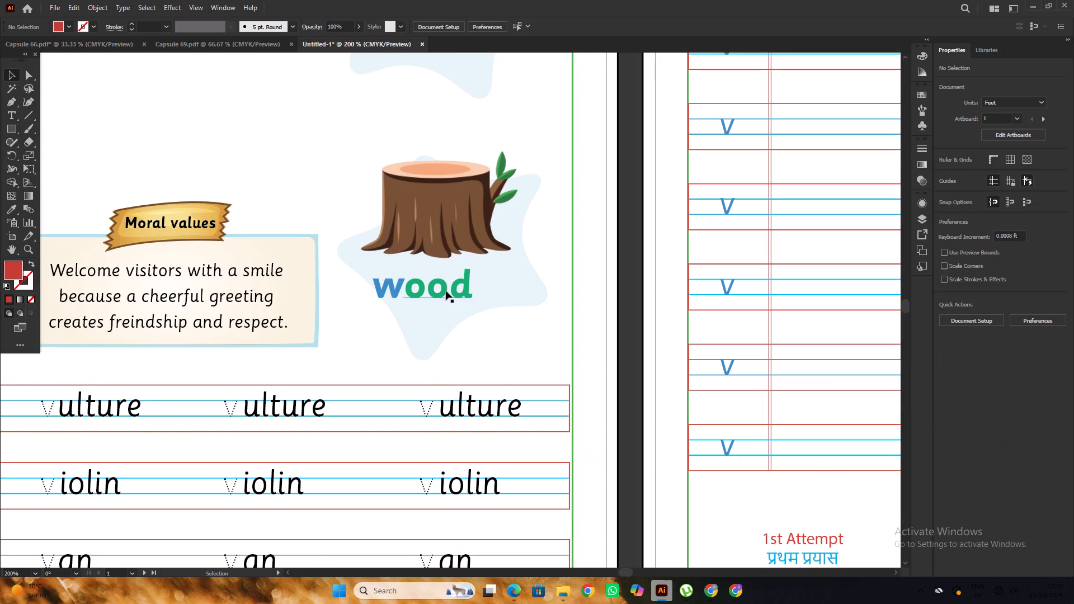
Nudge both parts of the wood label together slightly up and left beneath the tree stump.
alt+scroll(446, 291, down, 1)
alt+scroll(428, 285, up, 2)
click(431, 296)
click(387, 299)
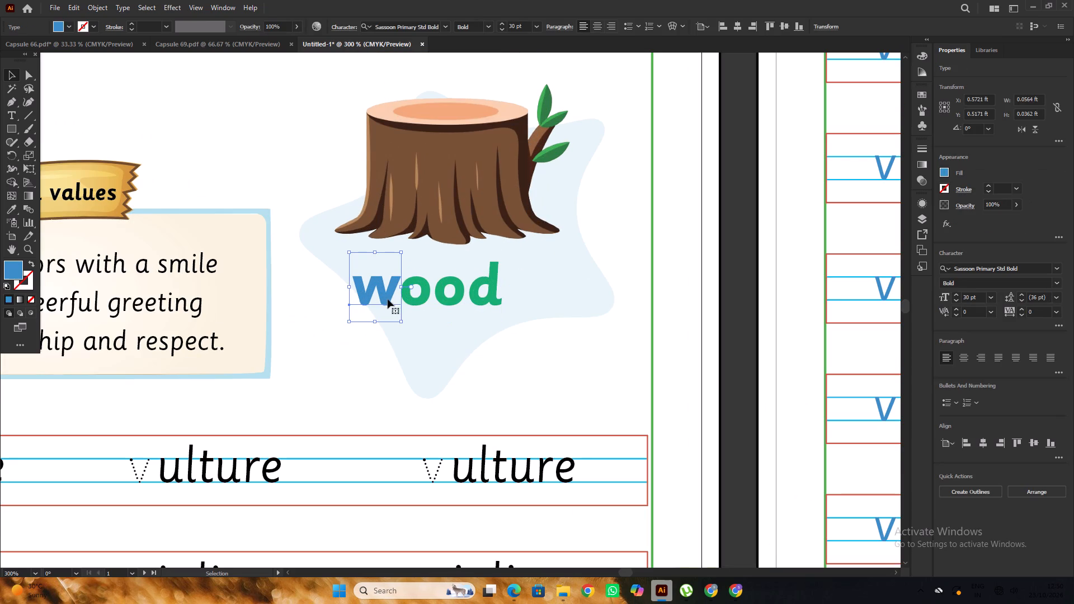
shift+click(424, 299)
drag(417, 299, 406, 290)
alt+scroll(458, 294, down, 3)
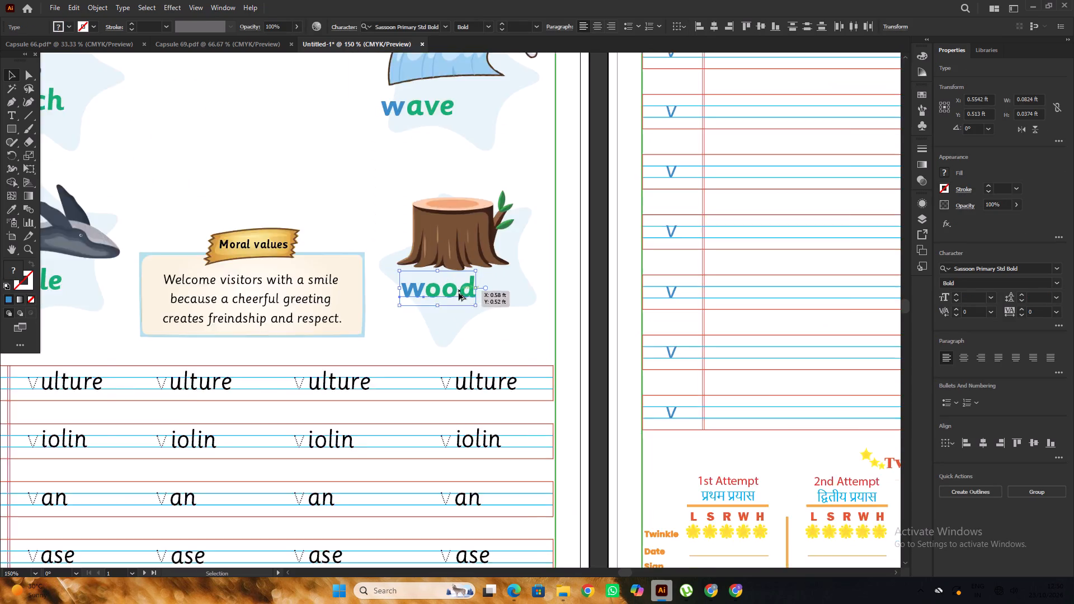
alt+scroll(459, 293, down, 2)
click(228, 249)
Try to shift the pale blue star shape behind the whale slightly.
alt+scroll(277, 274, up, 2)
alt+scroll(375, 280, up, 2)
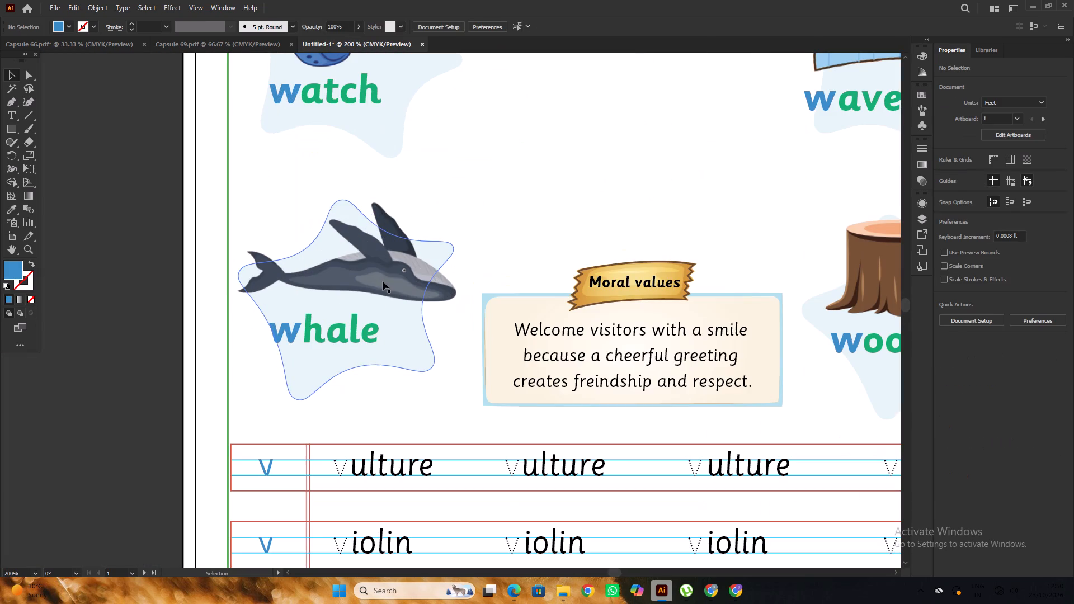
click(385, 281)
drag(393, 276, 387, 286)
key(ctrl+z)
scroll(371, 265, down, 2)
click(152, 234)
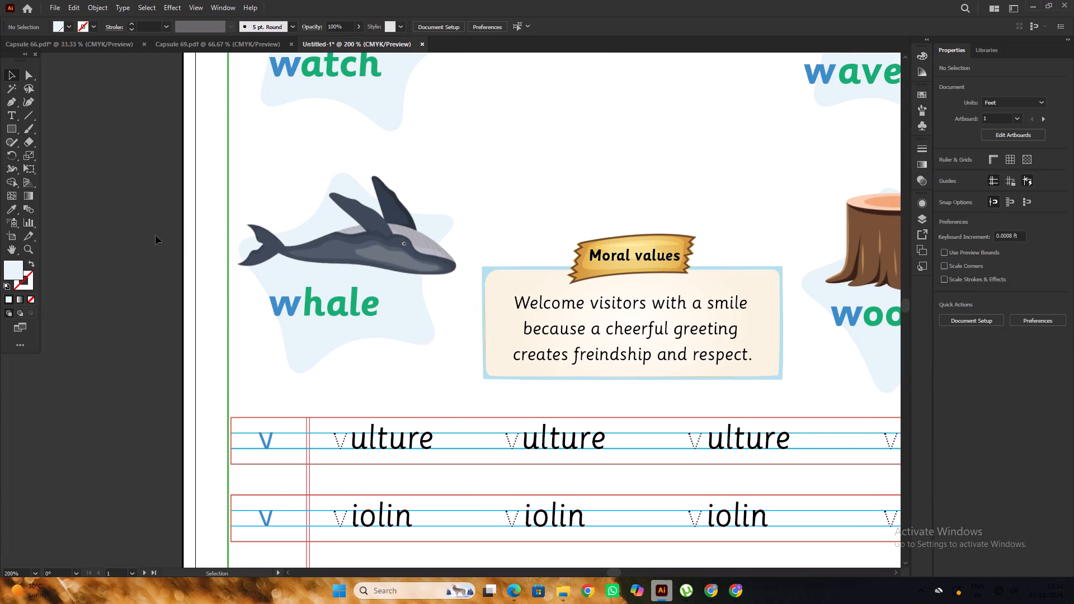
Nudge both parts of the whale label together slightly up and left beneath the whale picture.
click(284, 309)
shift+click(324, 306)
drag(342, 309, 333, 304)
alt+scroll(332, 304, down, 3)
click(221, 268)
Move the wave picture slightly up and right on its pale blue star shape.
alt+scroll(508, 230, up, 1)
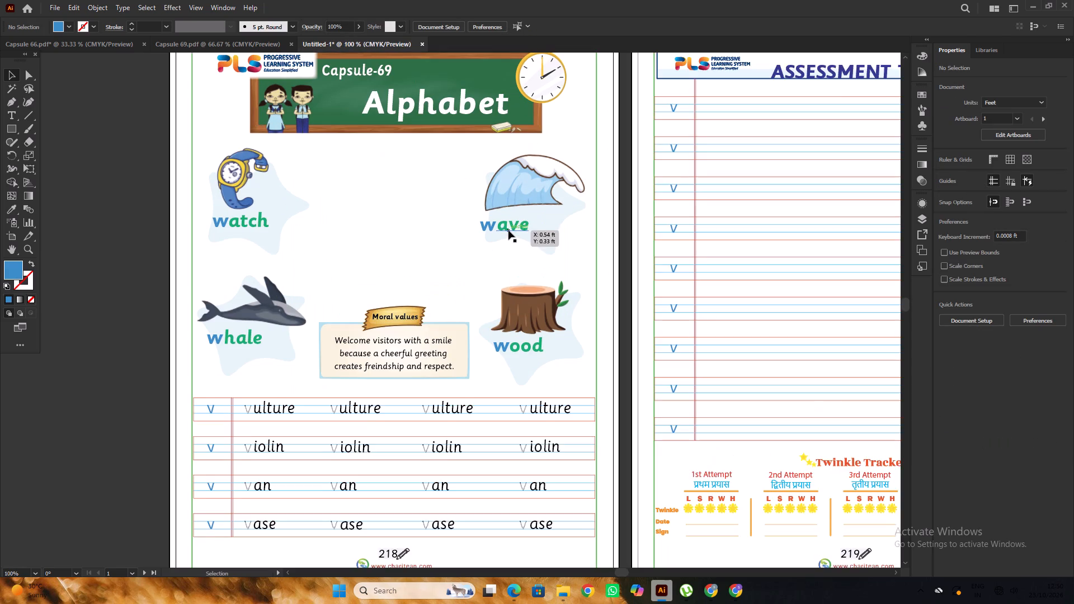
scroll(508, 230, up, 1)
click(520, 210)
alt+scroll(522, 210, up, 1)
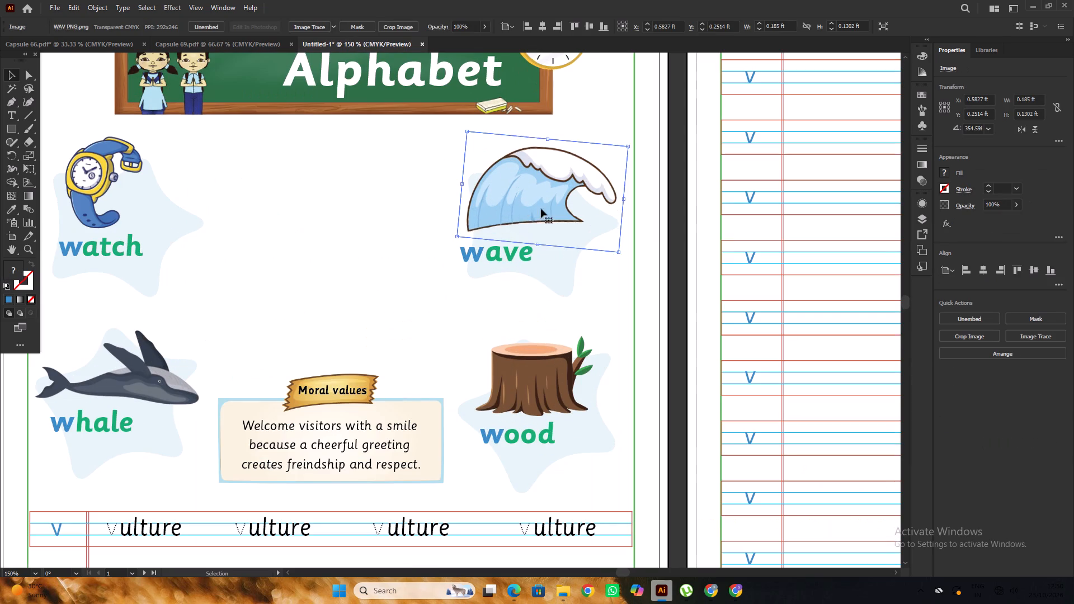
drag(541, 209, 550, 204)
alt+scroll(533, 201, down, 1)
Nudge both parts of the wave label together slightly up and right, closer beneath the wave picture.
click(505, 242)
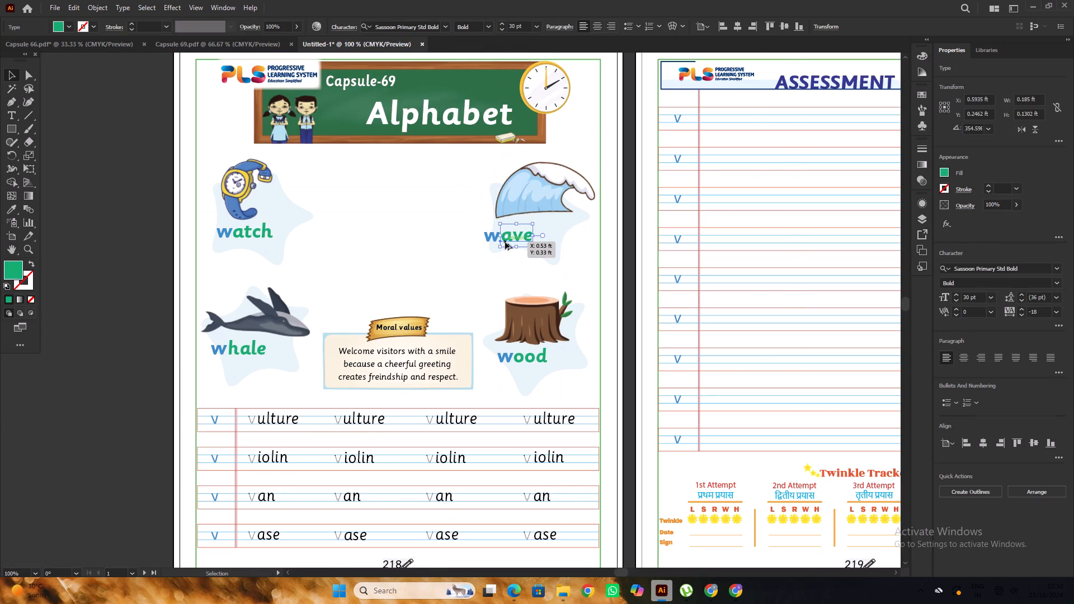
alt+scroll(505, 242, up, 1)
shift+click(481, 240)
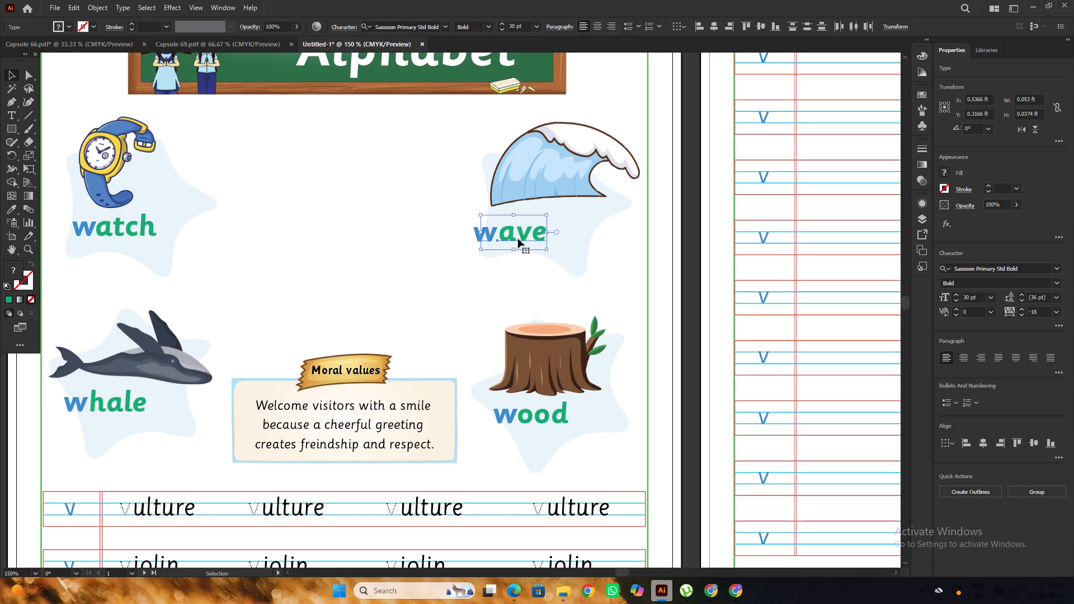
click(516, 240)
key(ctrl+z)
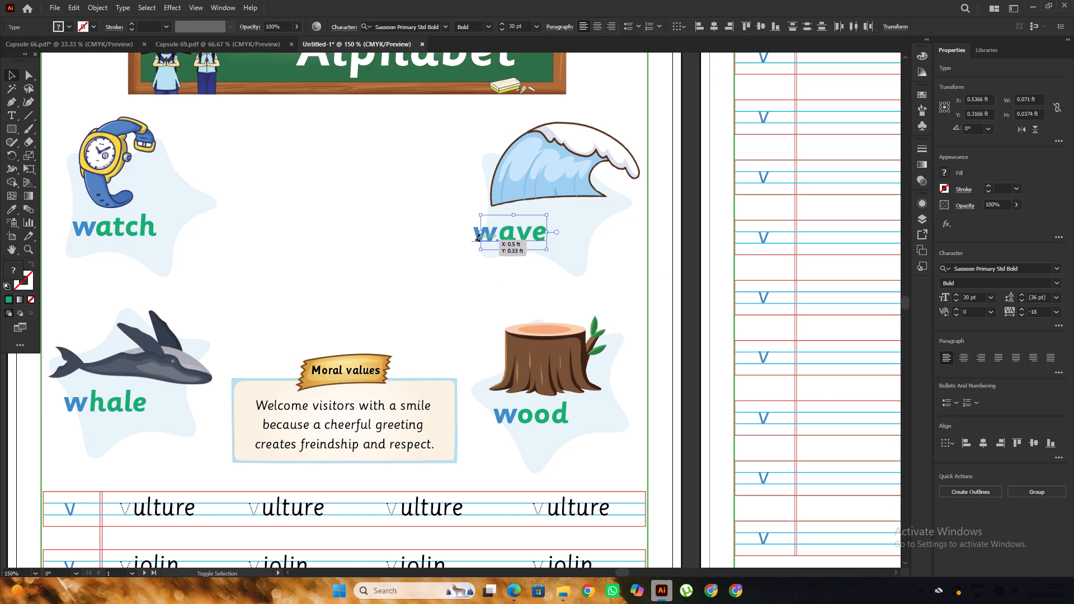
alt+scroll(477, 239, up, 2)
shift+click(477, 238)
alt+scroll(477, 238, down, 2)
click(510, 239)
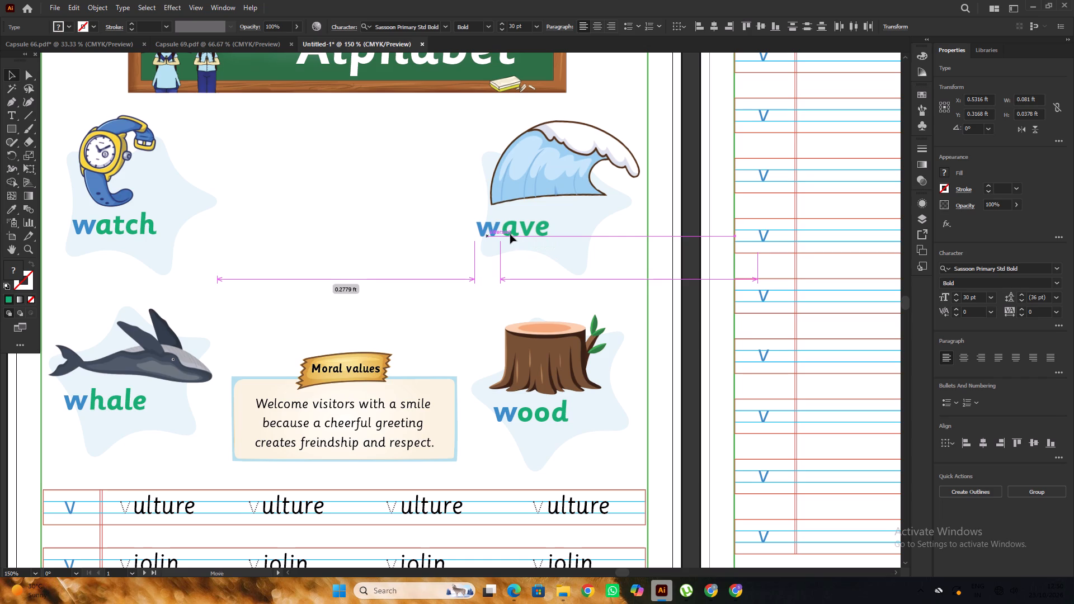
alt+scroll(510, 234, down, 3)
click(295, 233)
Copy the red Hindi words घड़ी, व्हेल, लहर and लकड़ी from the Capsule 69.pdf page into the new worksheet.
click(209, 42)
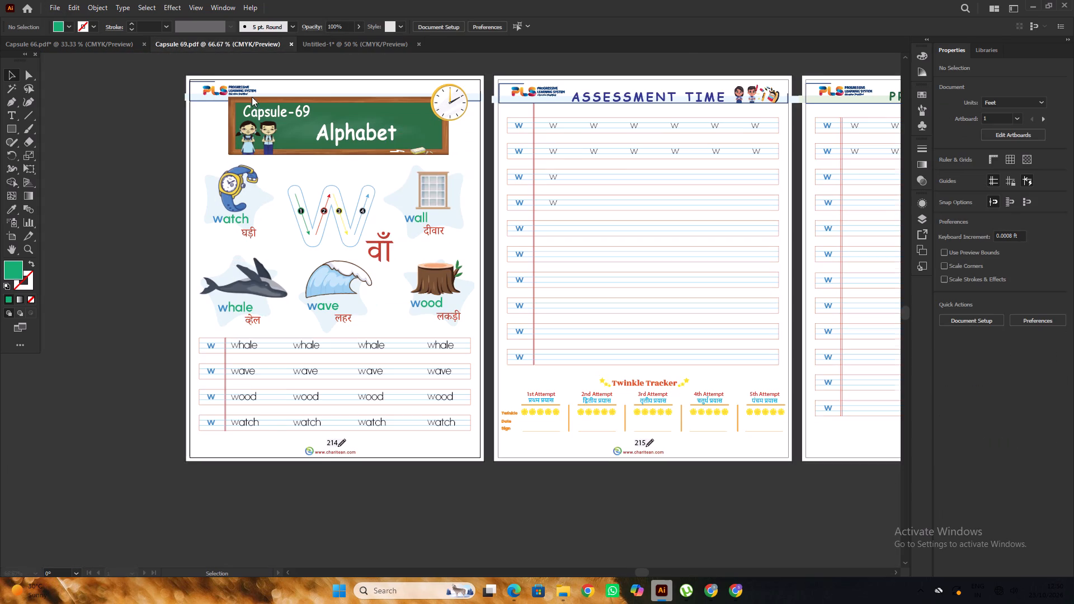
scroll(395, 171, down, 1)
click(186, 220)
alt+scroll(235, 238, up, 2)
click(267, 203)
alt+scroll(323, 211, down, 1)
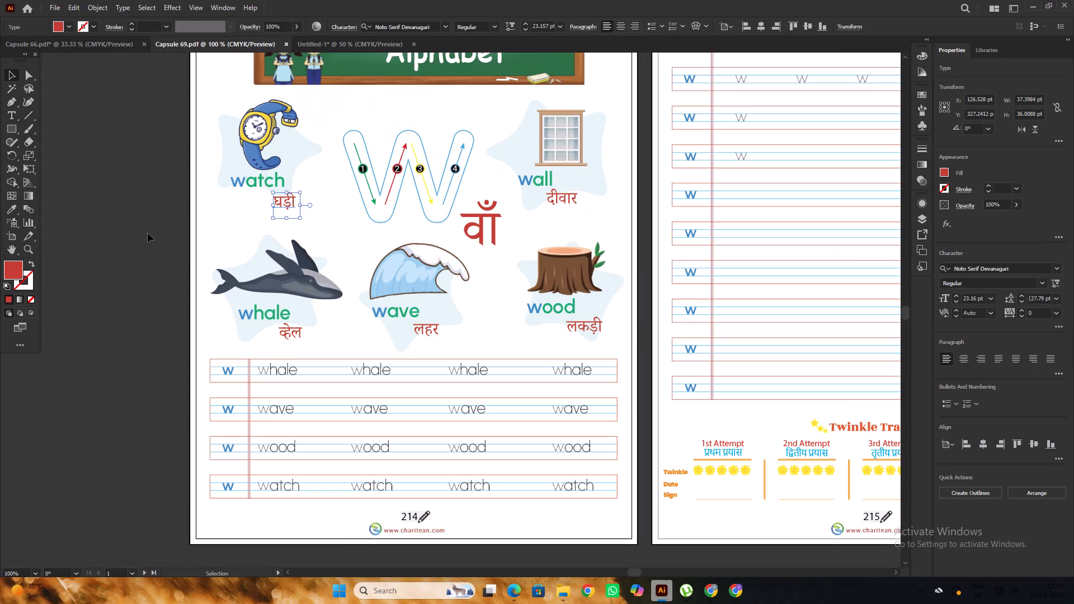
shift+click(293, 336)
shift+click(427, 331)
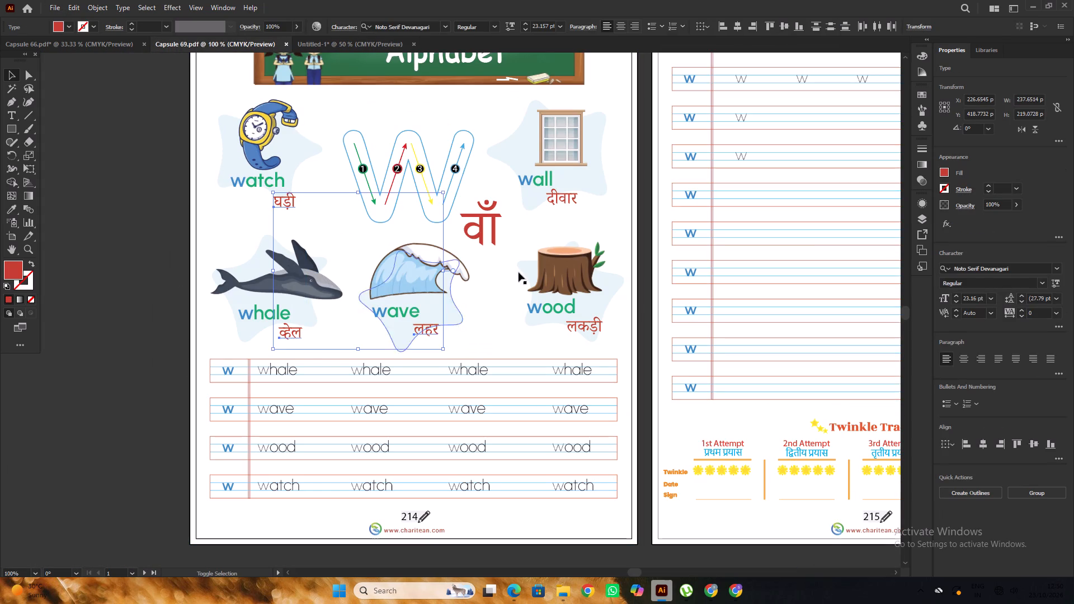
shift+click(591, 330)
key(ctrl+c)
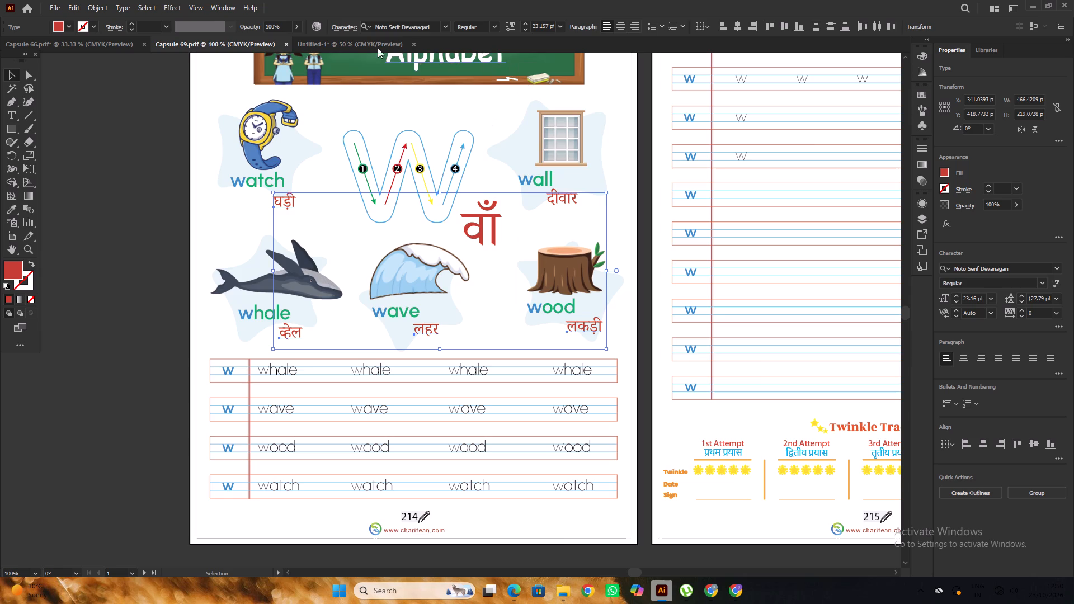
click(352, 44)
scroll(450, 226, down, 4)
alt+scroll(508, 208, up, 2)
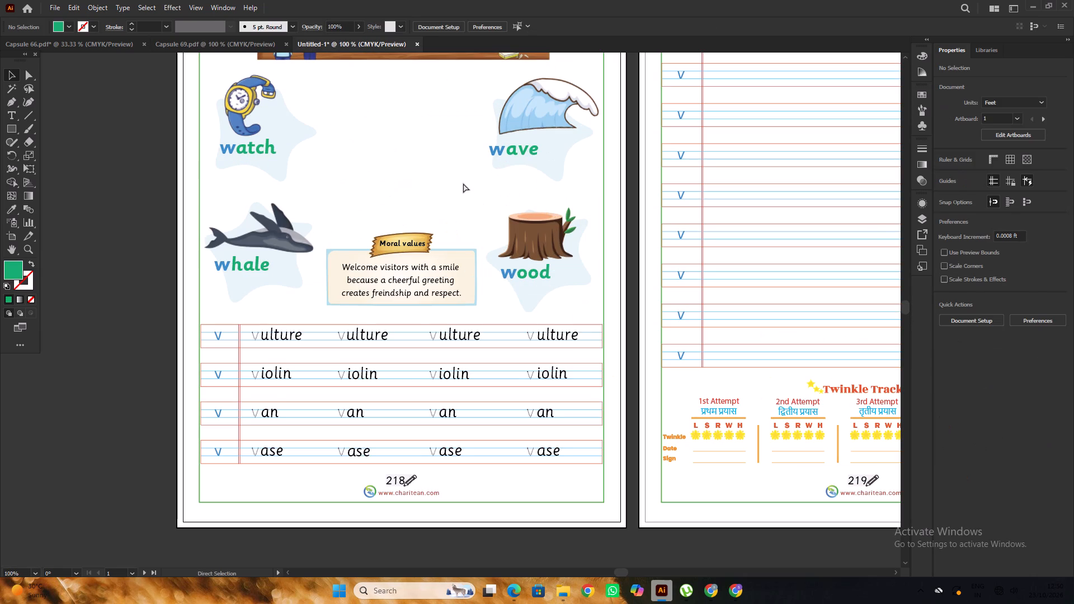
key(ctrl+f)
click(206, 172)
Move the Hindi word घड़ी up to sit just beneath the watch label.
scroll(215, 178, up, 4)
drag(289, 232, 295, 215)
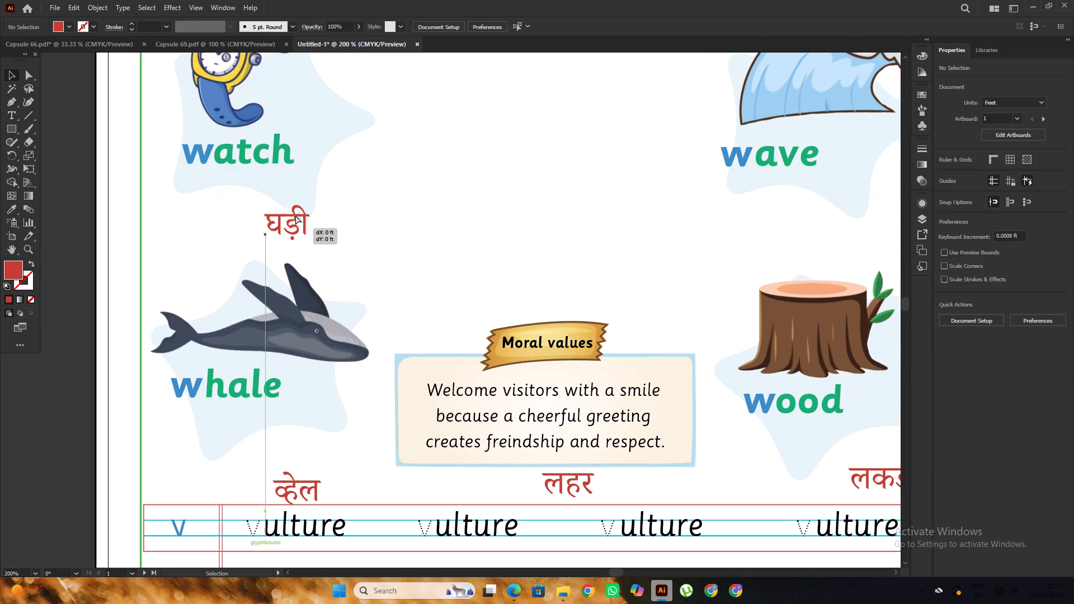
drag(295, 215, 295, 196)
alt+scroll(295, 196, down, 2)
click(126, 179)
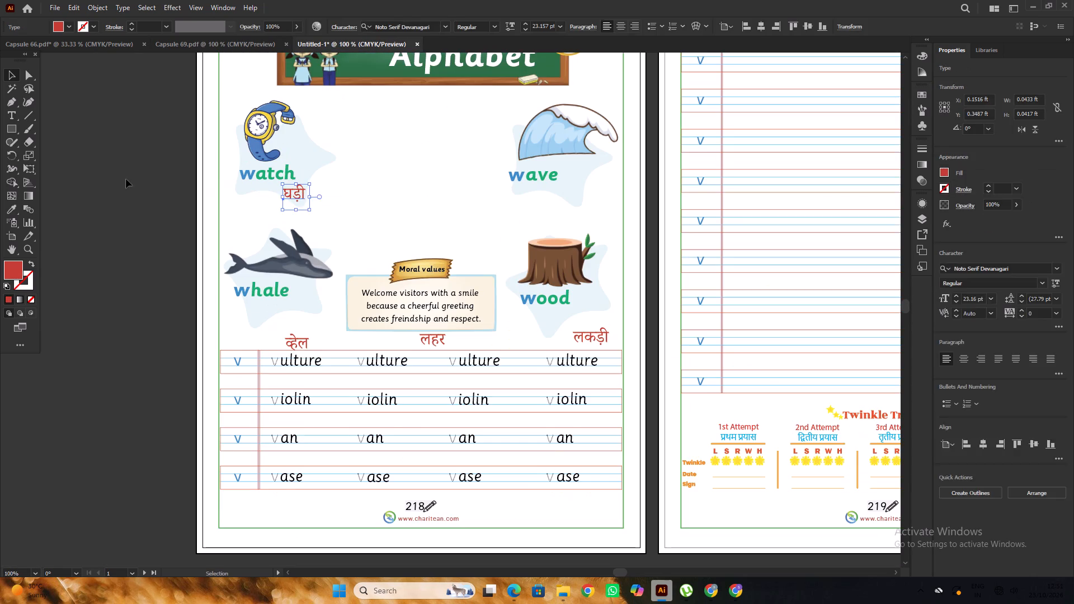
Move the Hindi word व्हेल up to sit just beneath the whale label.
alt+scroll(301, 334, up, 1)
drag(298, 348, 289, 303)
alt+scroll(288, 300, down, 1)
click(175, 266)
Move the Hindi word लहर from below the moral values box to just beneath the wave label.
alt+scroll(328, 261, down, 1)
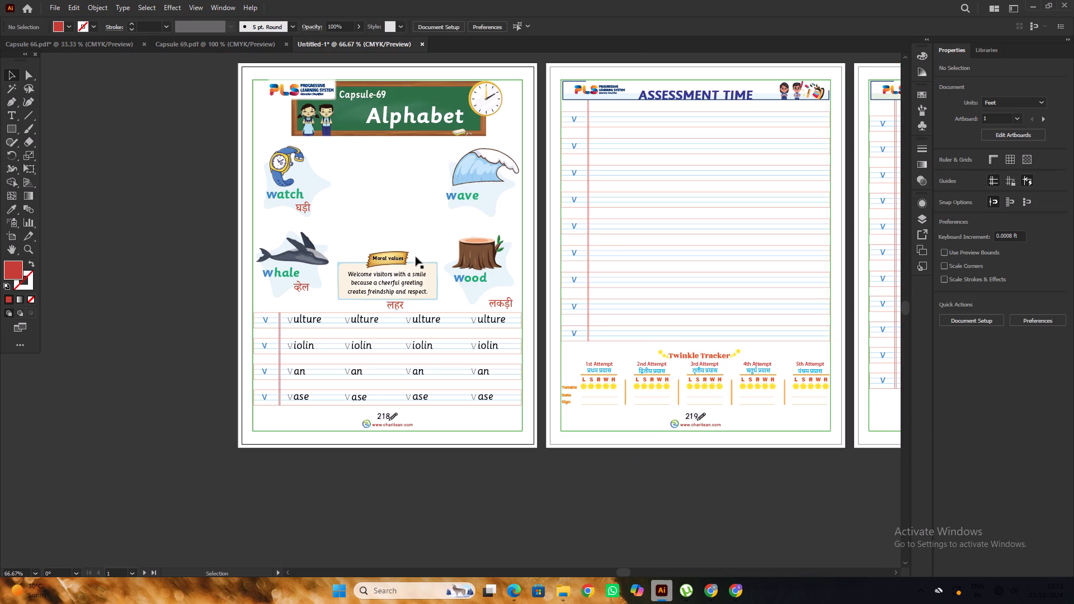
scroll(484, 263, up, 1)
alt+scroll(492, 299, up, 1)
drag(356, 332, 366, 312)
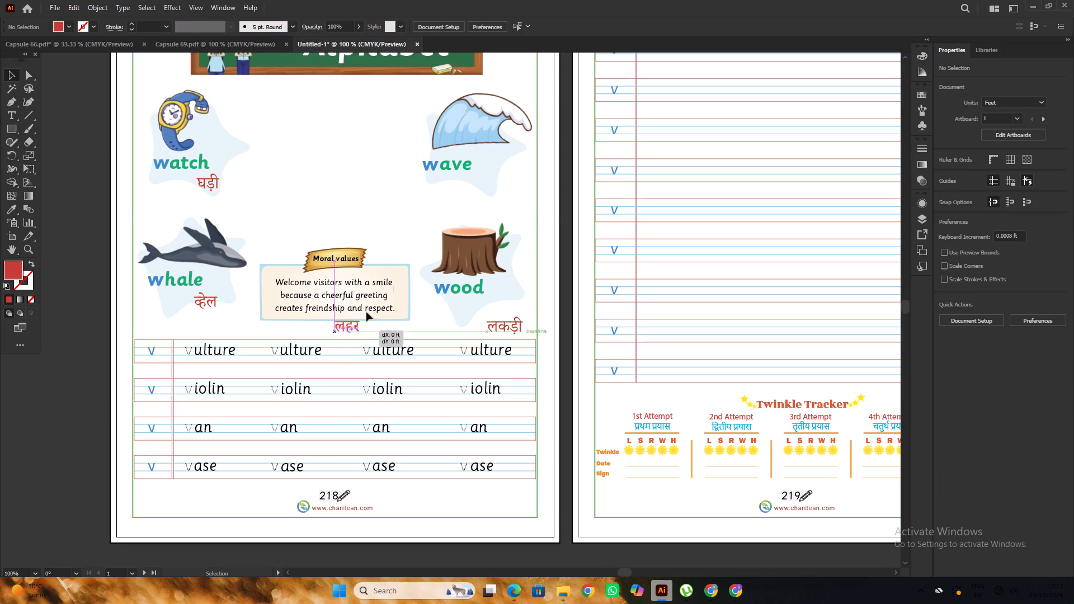
drag(366, 312, 498, 188)
alt+scroll(498, 186, up, 2)
drag(484, 186, 468, 177)
alt+scroll(469, 176, down, 2)
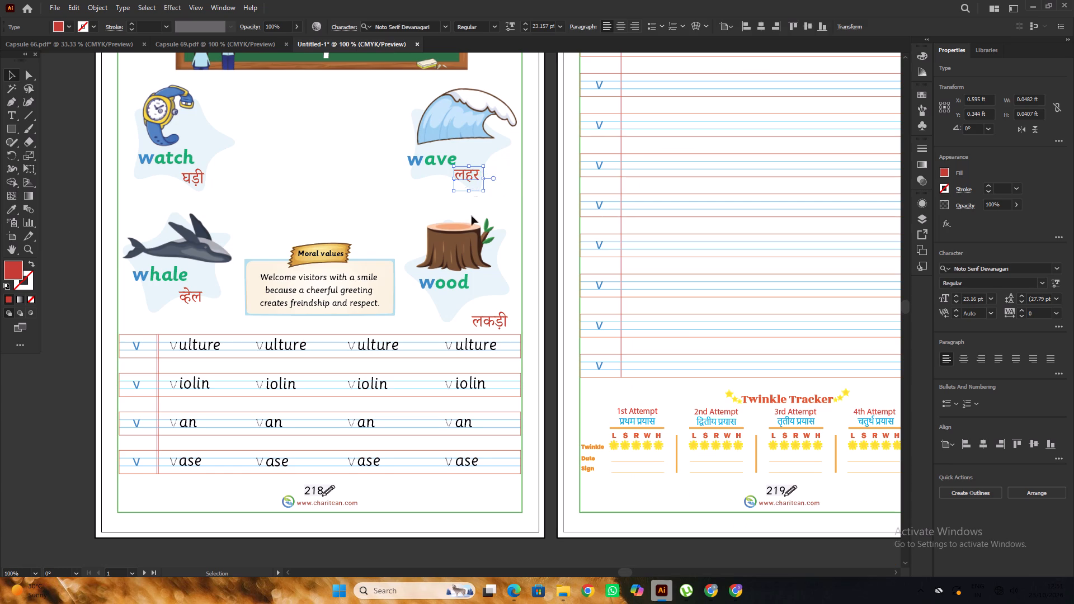
Move the Hindi word लकड़ी up to sit just beneath the wood label.
scroll(477, 258, down, 2)
alt+scroll(469, 275, up, 1)
drag(505, 313, 492, 280)
alt+scroll(492, 280, down, 2)
click(160, 226)
scroll(218, 226, up, 1)
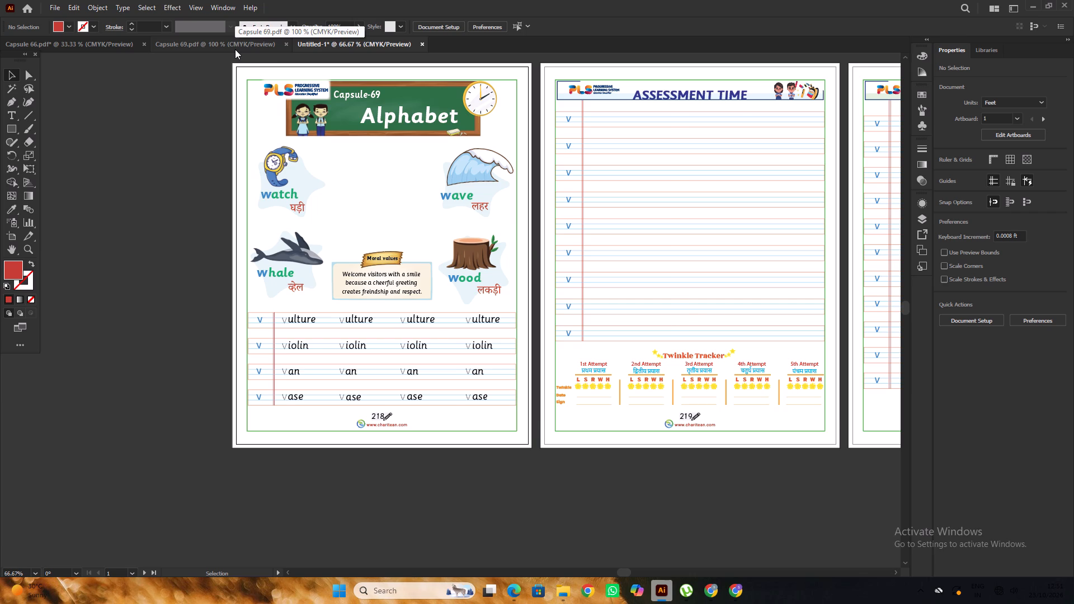
Copy the numbered W tracing outline and the large red Hindi वाँ from Capsule 69.pdf into the new worksheet.
click(235, 49)
alt+scroll(366, 178, down, 2)
click(218, 163)
alt+scroll(431, 226, up, 1)
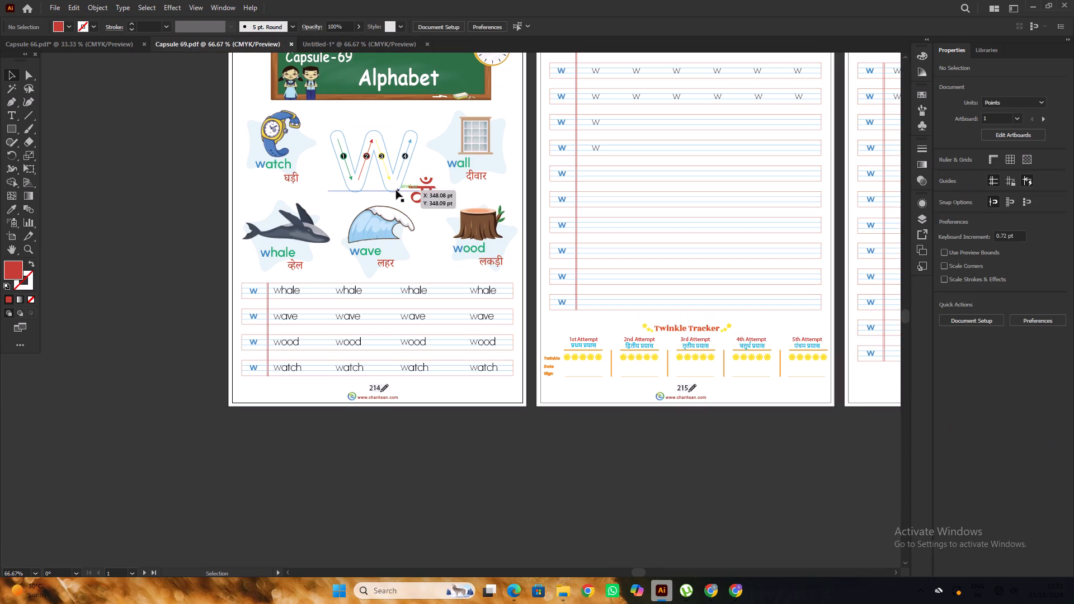
click(342, 122)
scroll(342, 122, up, 1)
shift+drag(438, 197, 430, 213)
key(ctrl+c)
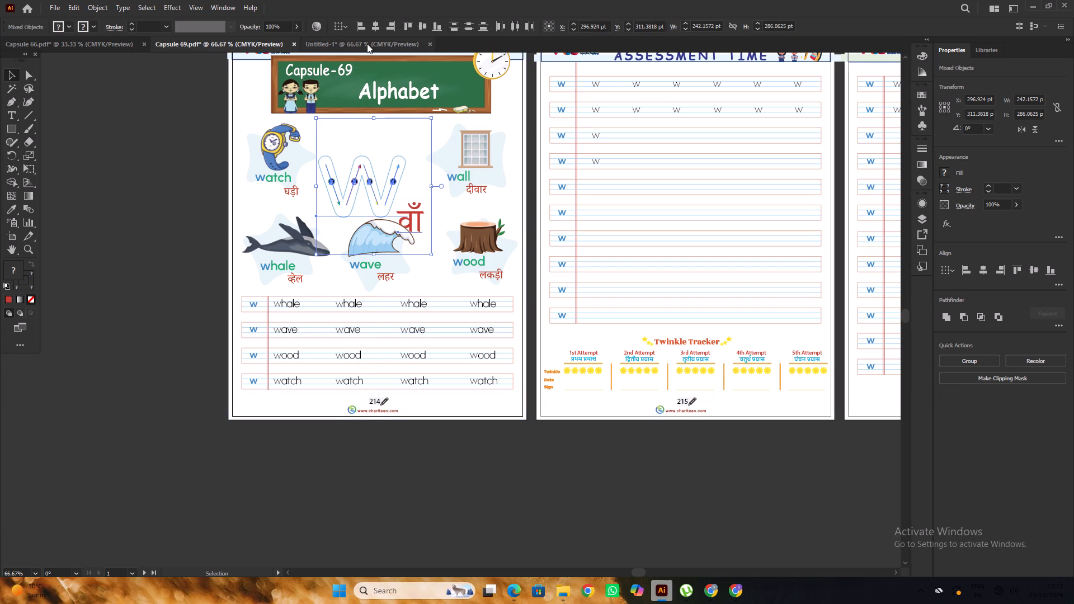
click(367, 44)
click(384, 191)
key(ctrl+f)
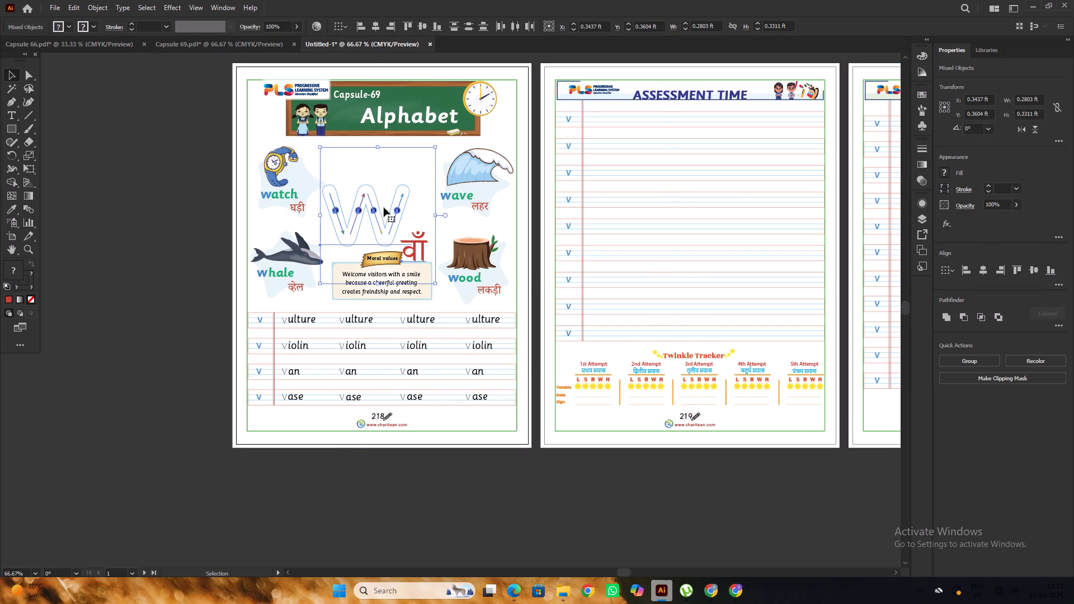
Move the W tracing outline and वाँ together into the space between the watch and wave, above the moral values box.
alt+scroll(384, 207, up, 1)
drag(403, 214, 423, 187)
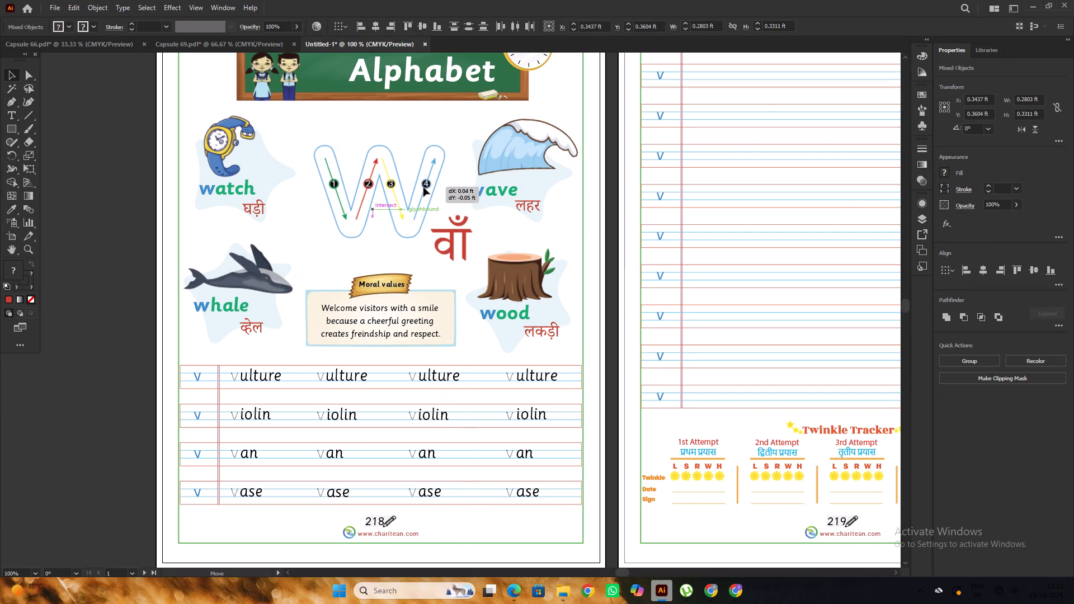
drag(423, 187, 422, 187)
click(422, 185)
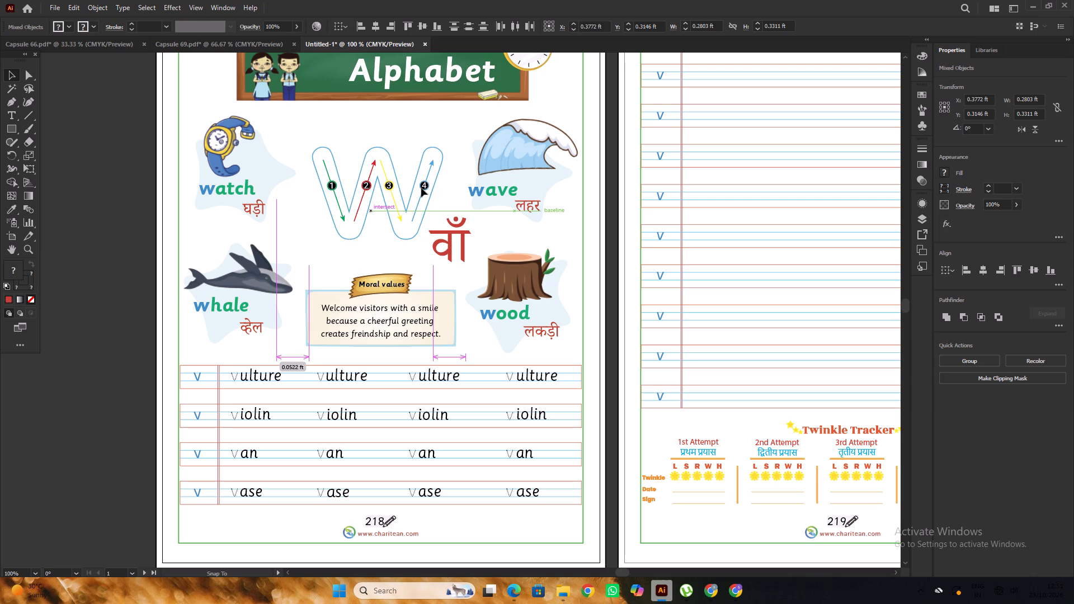
click(191, 224)
alt+scroll(386, 251, down, 1)
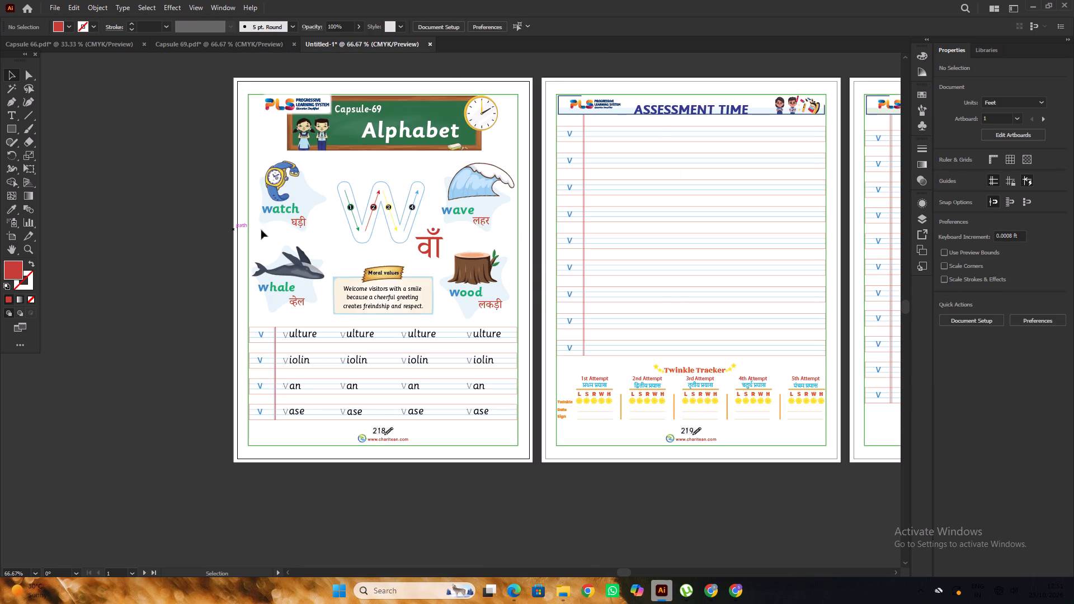
Nudge the W tracing outline slightly left to centre it between the watch and wave.
alt+scroll(391, 207, up, 1)
click(411, 204)
drag(426, 211, 422, 213)
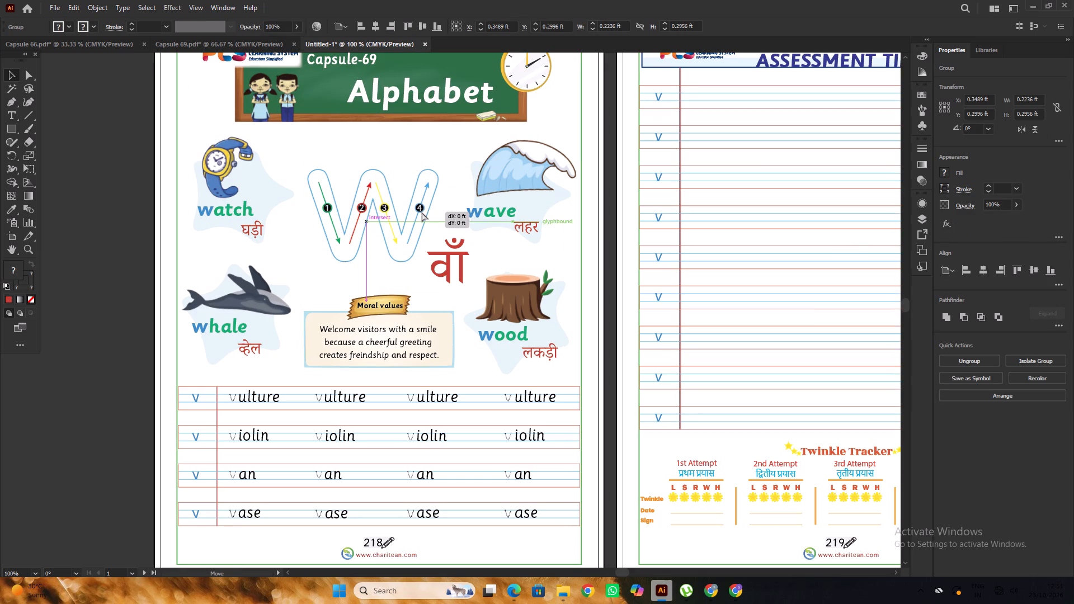
drag(422, 213, 421, 213)
Nudge the large red Hindi वाँ slightly down and left beside the W tracing outline.
click(467, 257)
click(458, 265)
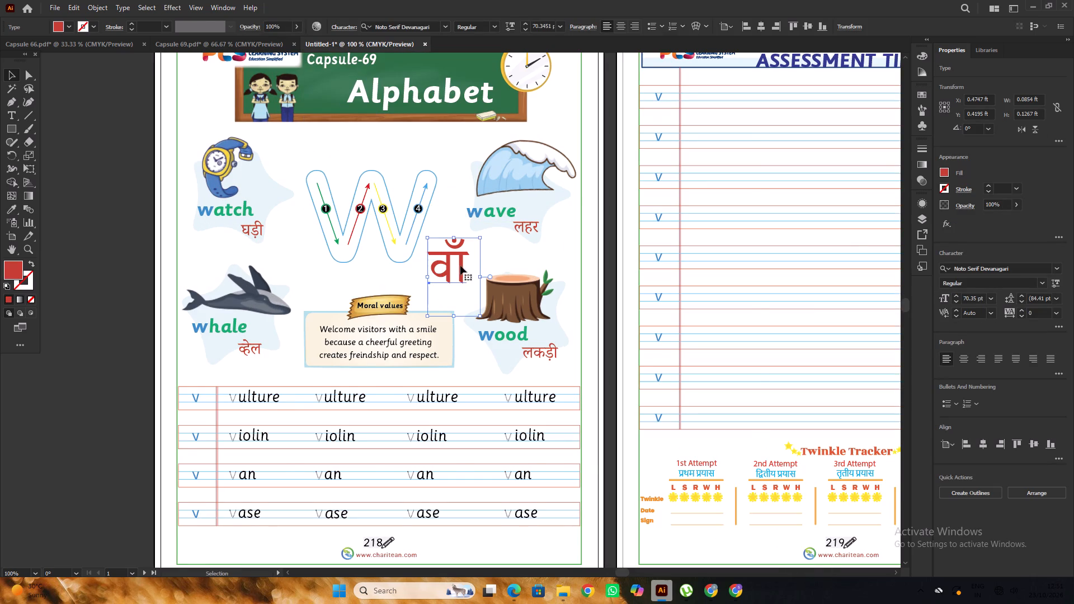
alt+scroll(460, 265, up, 1)
drag(460, 265, 450, 271)
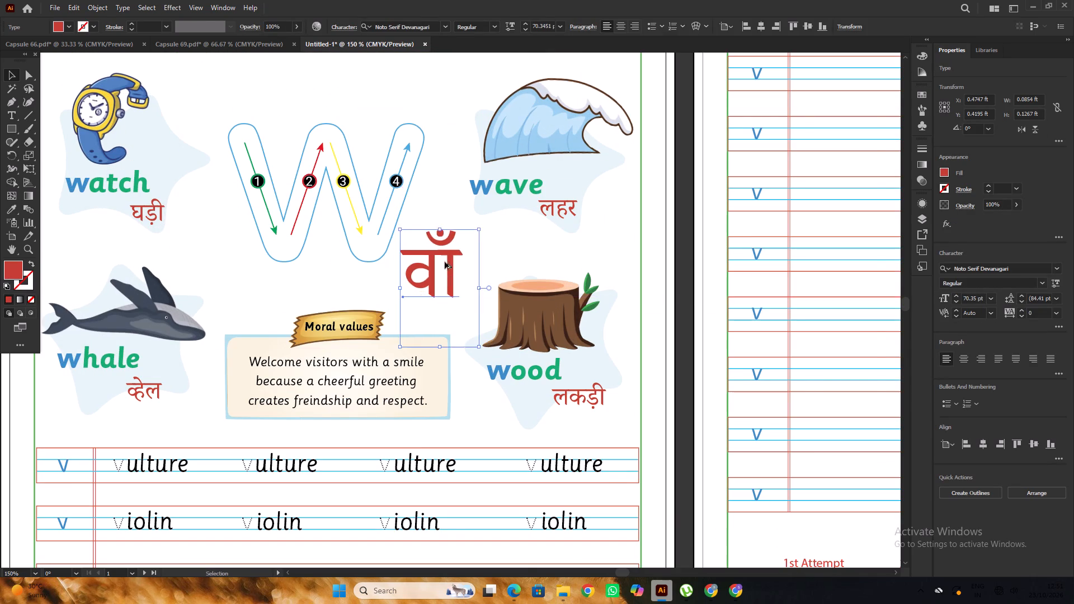
alt+scroll(440, 258, down, 2)
click(170, 231)
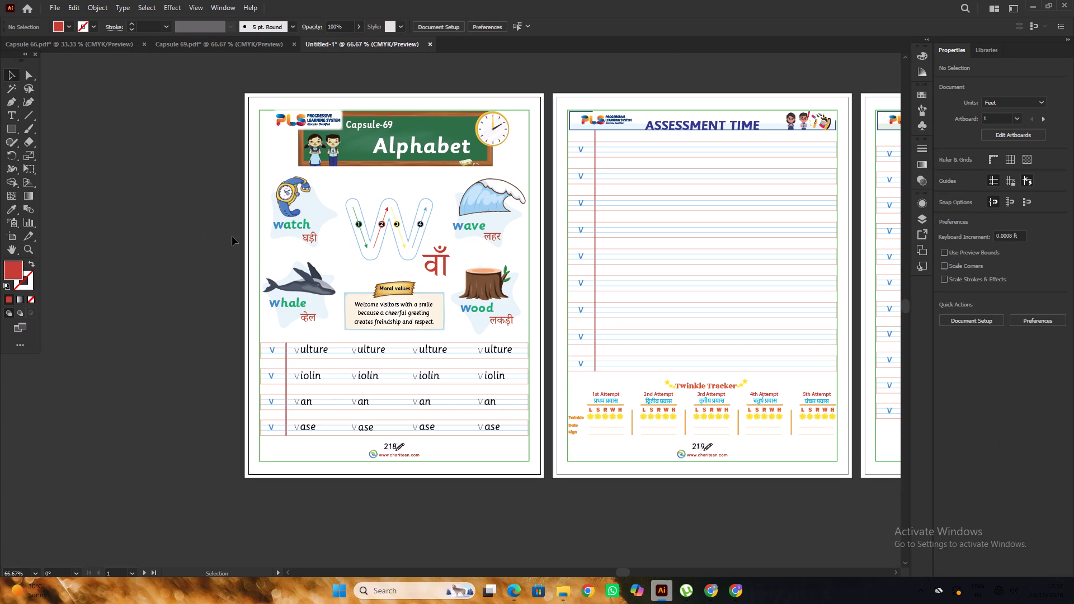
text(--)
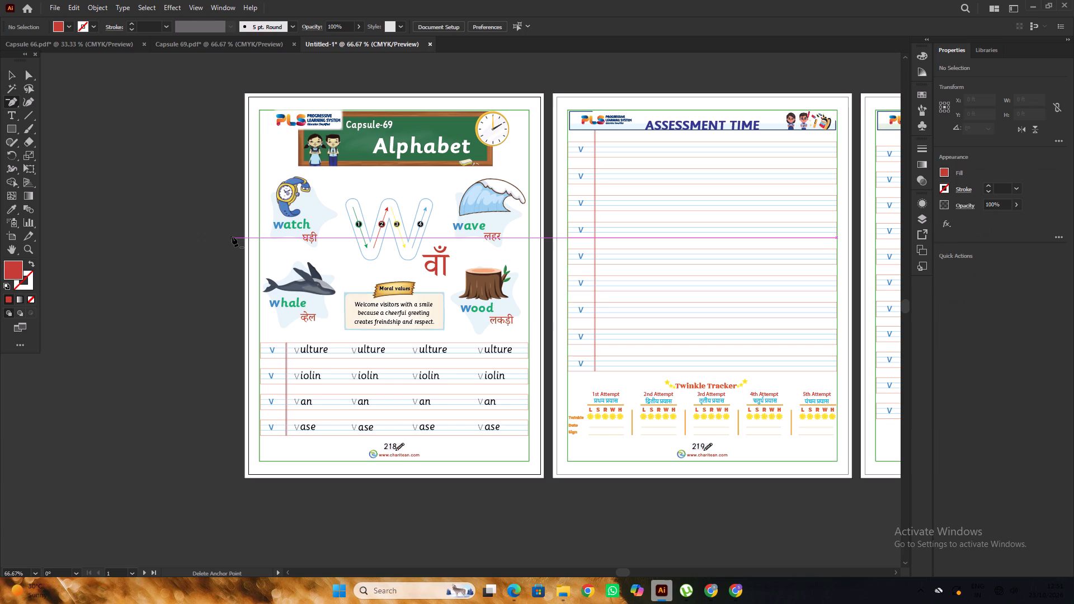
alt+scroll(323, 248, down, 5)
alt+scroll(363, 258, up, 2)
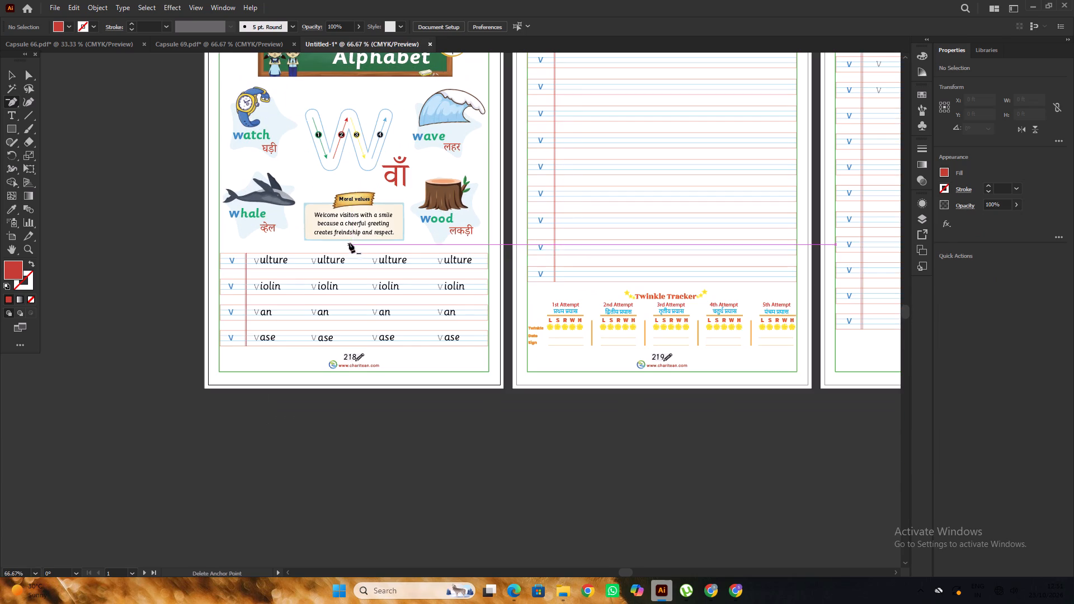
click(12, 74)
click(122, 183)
Left-align the moral values sentence inside its group and move it back within the box.
alt+scroll(373, 247, up, 2)
click(369, 225)
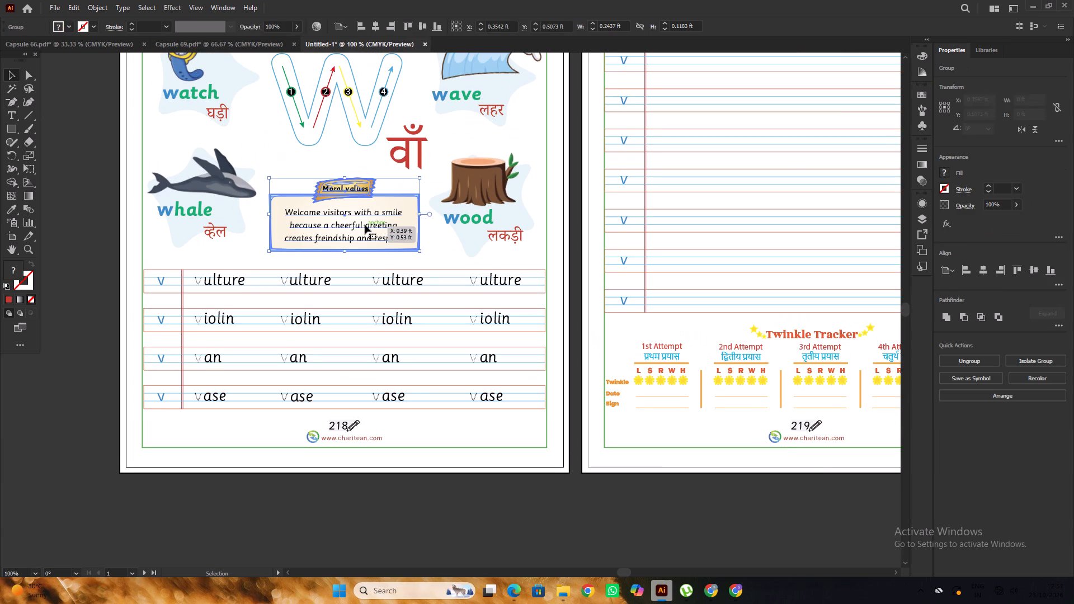
alt+scroll(389, 230, down, 2)
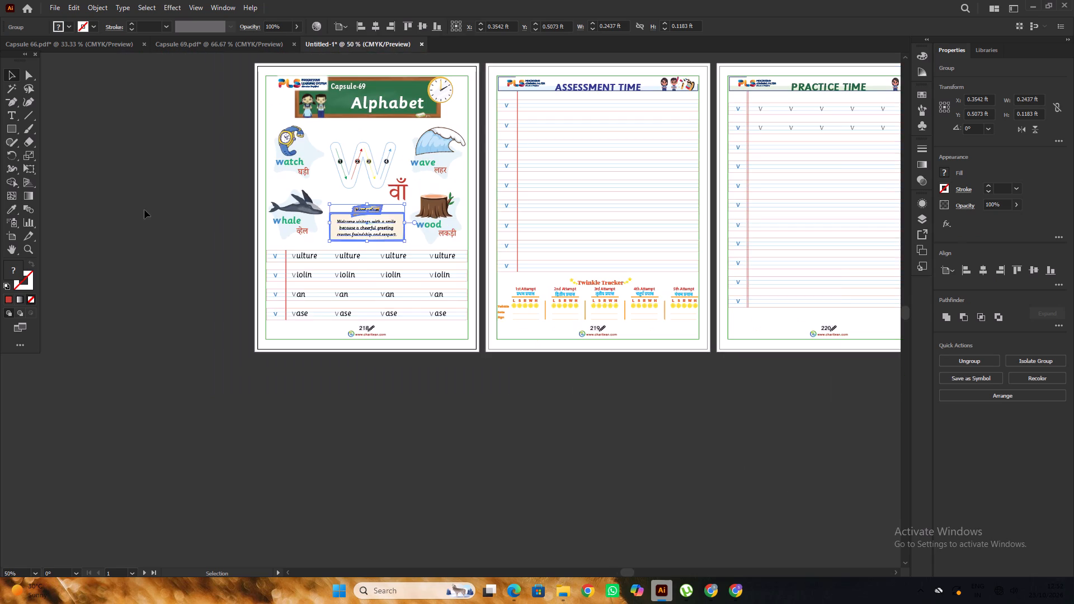
click(141, 209)
alt+scroll(389, 284, up, 2)
click(357, 186)
triple_click(357, 186)
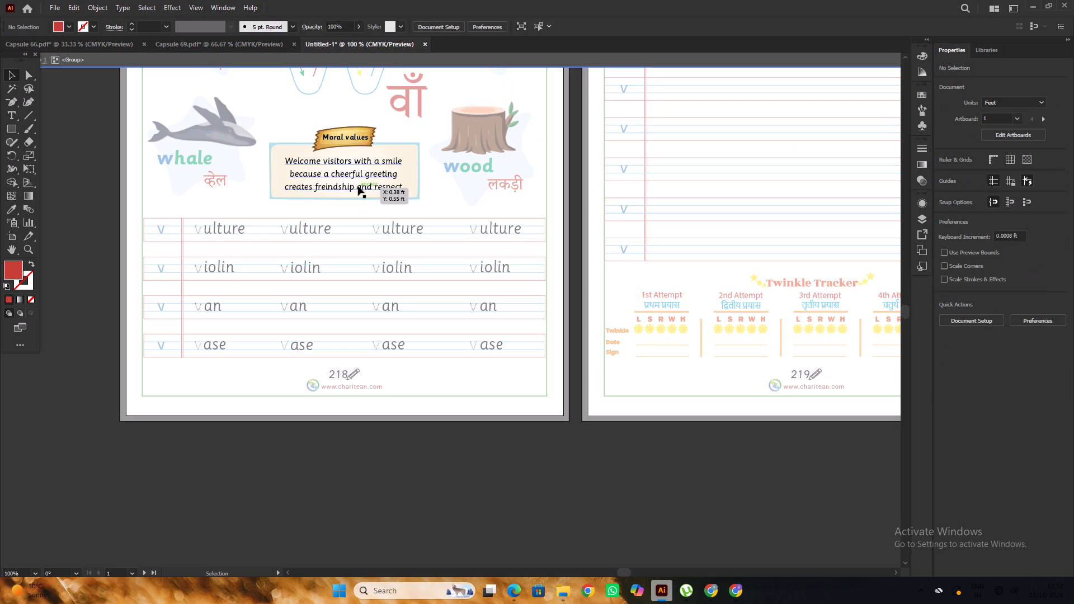
alt+scroll(338, 177, up, 2)
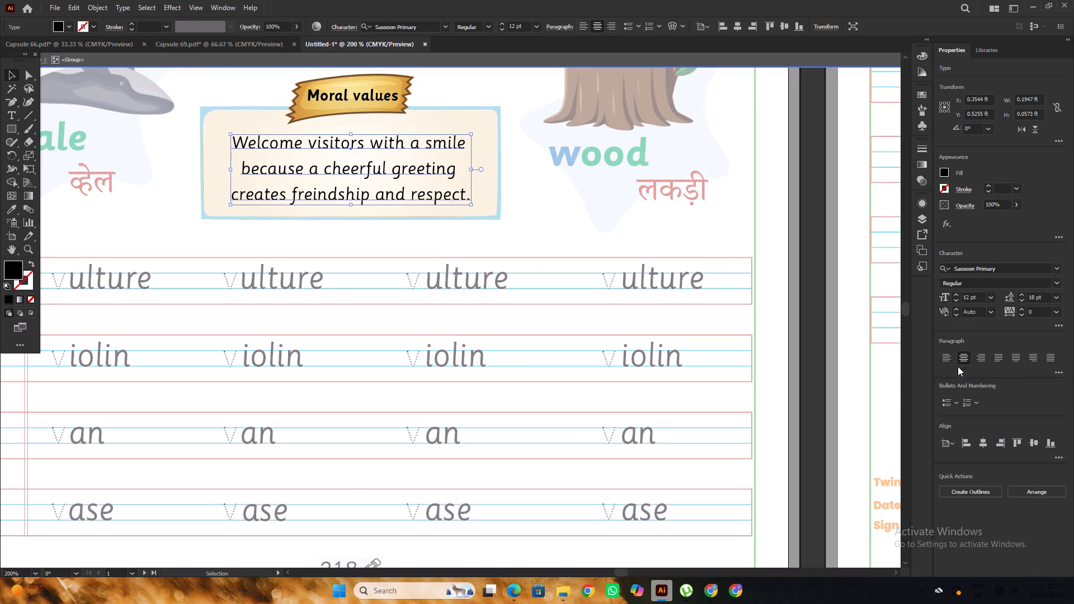
click(954, 361)
click(939, 356)
alt+scroll(668, 264, down, 2)
alt+scroll(518, 210, up, 2)
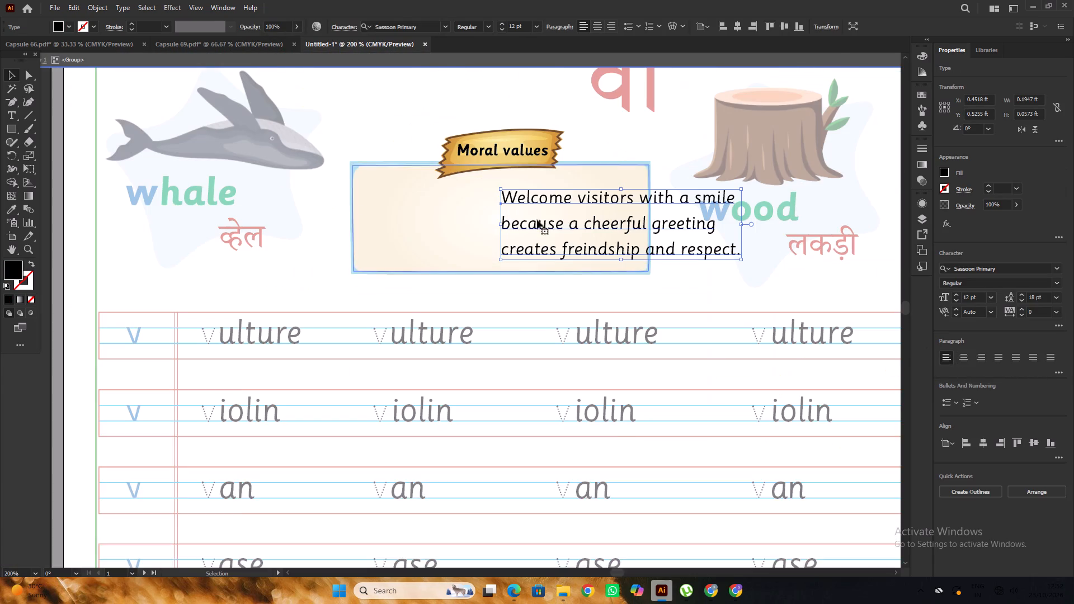
alt+scroll(537, 220, up, 1)
drag(569, 212, 447, 214)
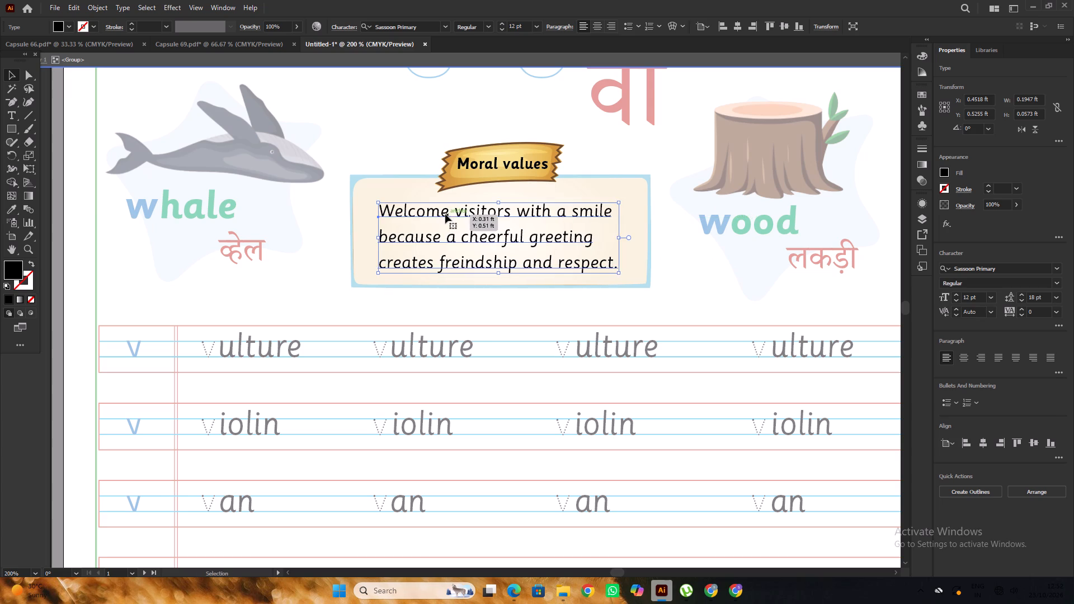
Replace the moral values text with three lines: "Finish your work on time because", "responsibility brings confidence", "and trust.".
double_click(444, 214)
drag(379, 214, 623, 282)
text(inish)
key(space)
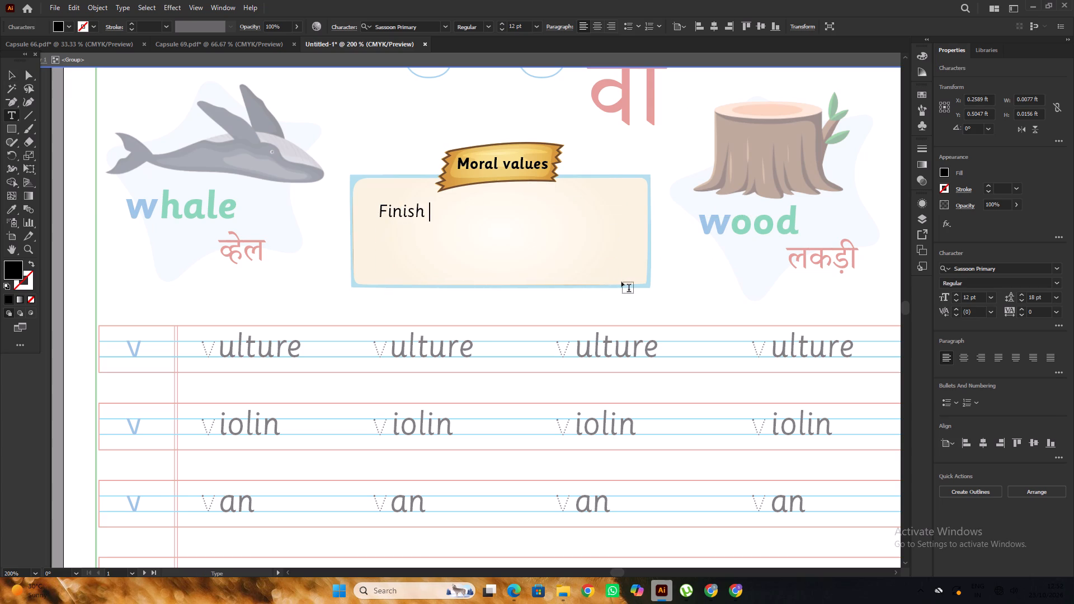
text(your)
key(space)
text(work)
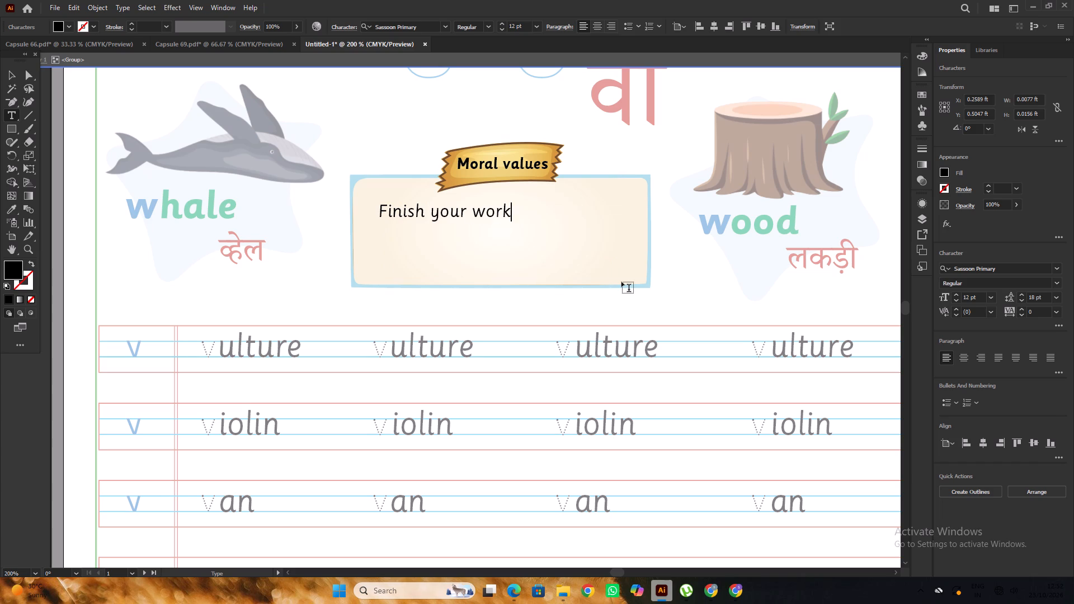
key(space)
text(on time)
key(space)
text(beca)
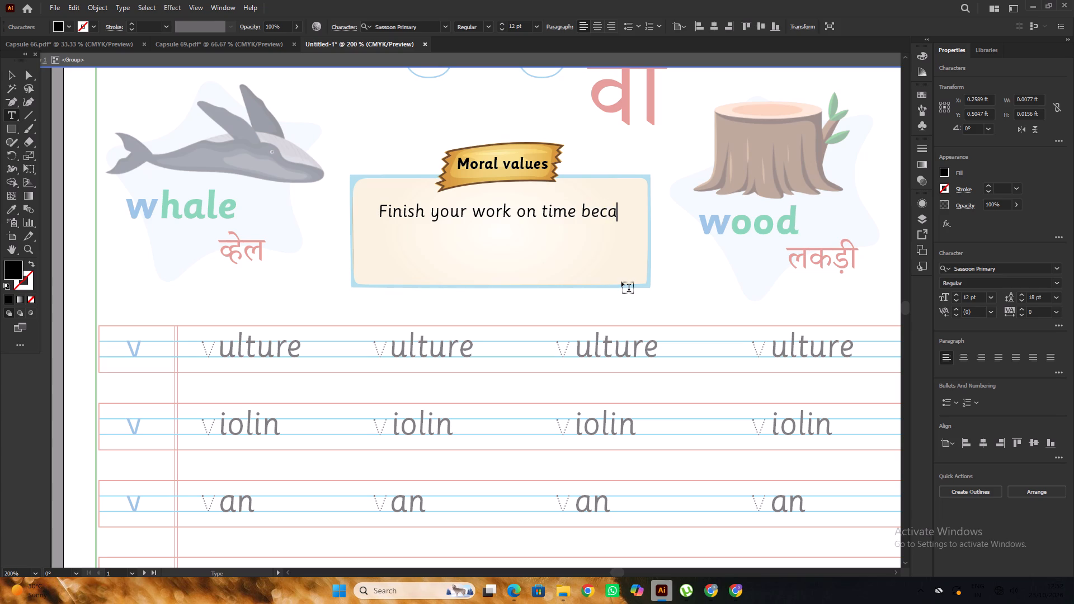
text(use)
key(Return)
text(res)
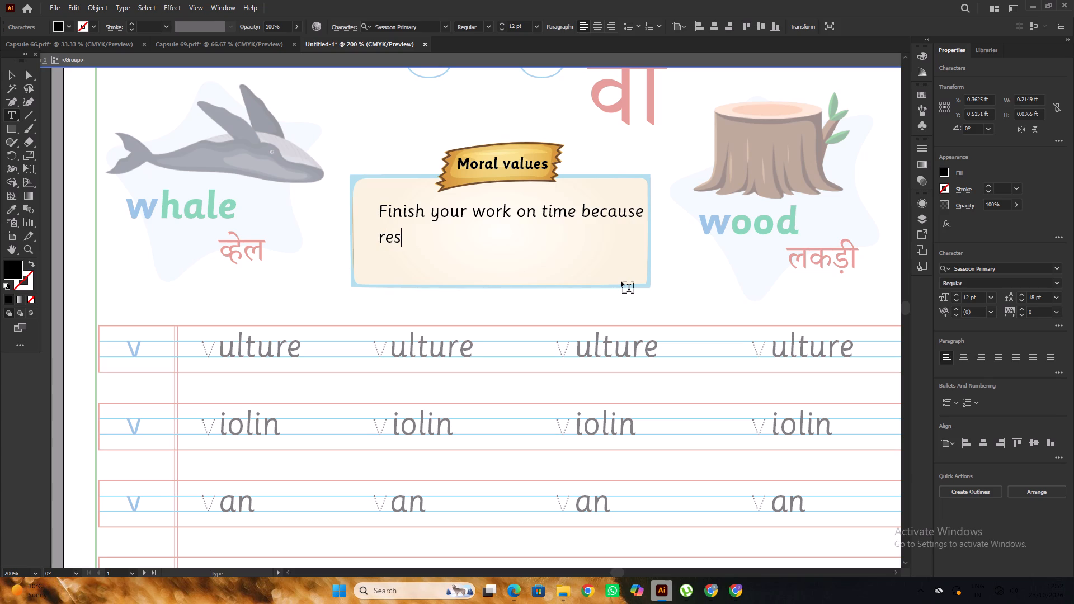
text(pon)
text(si)
text(bil)
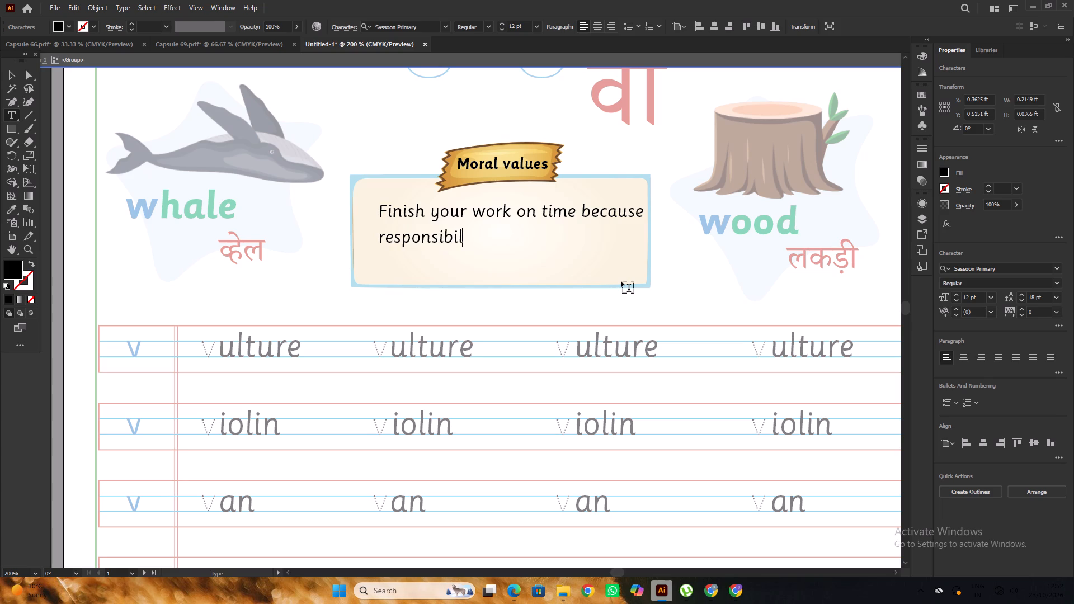
text(ity)
key(space)
text(brings)
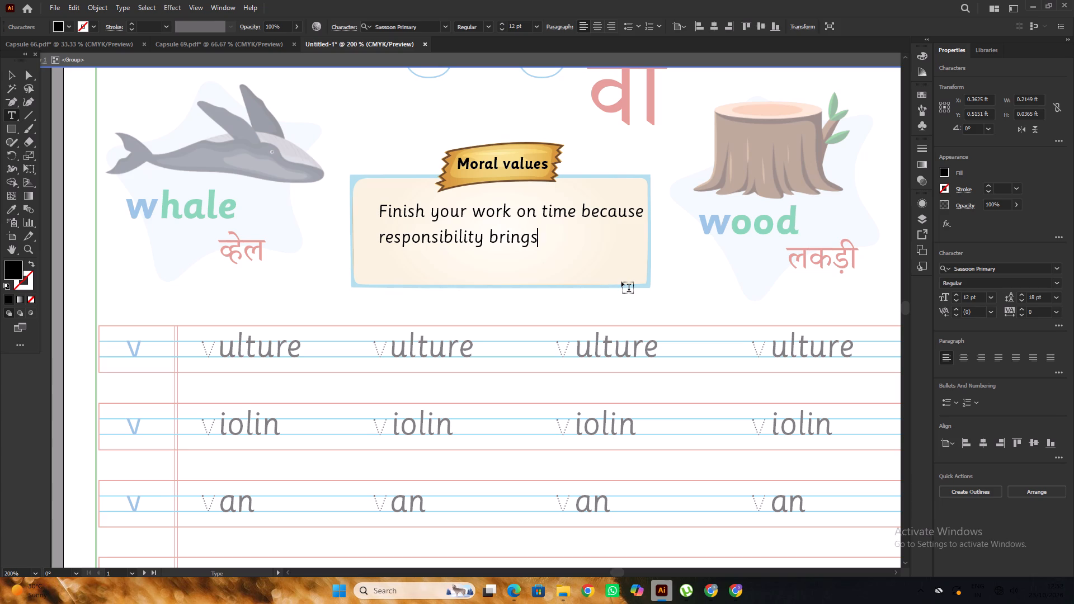
key(space)
text(con)
text(fi)
text(dence)
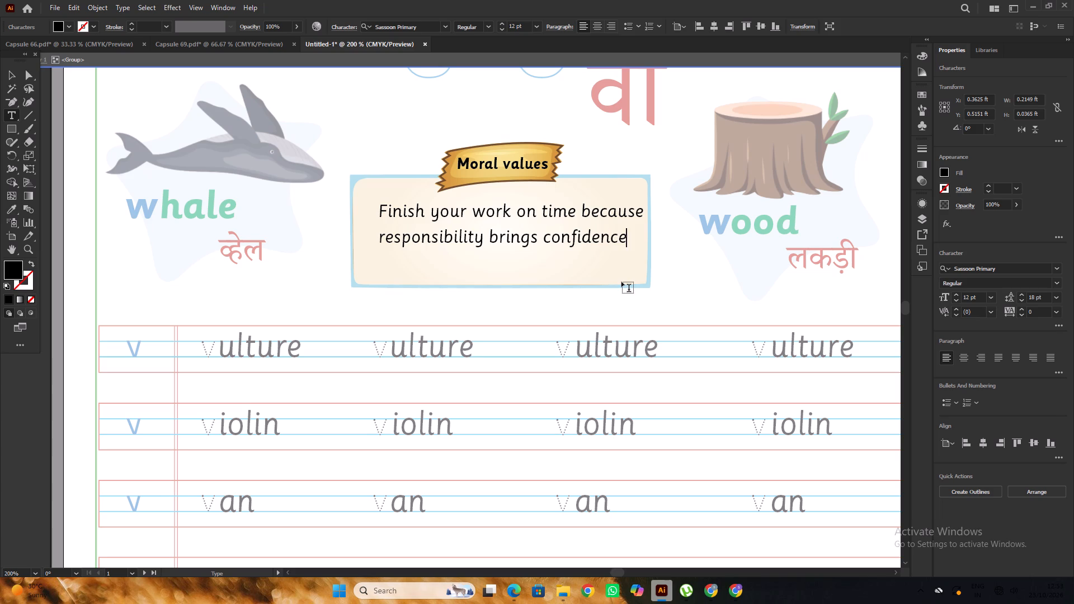
key(Return)
text(and true)
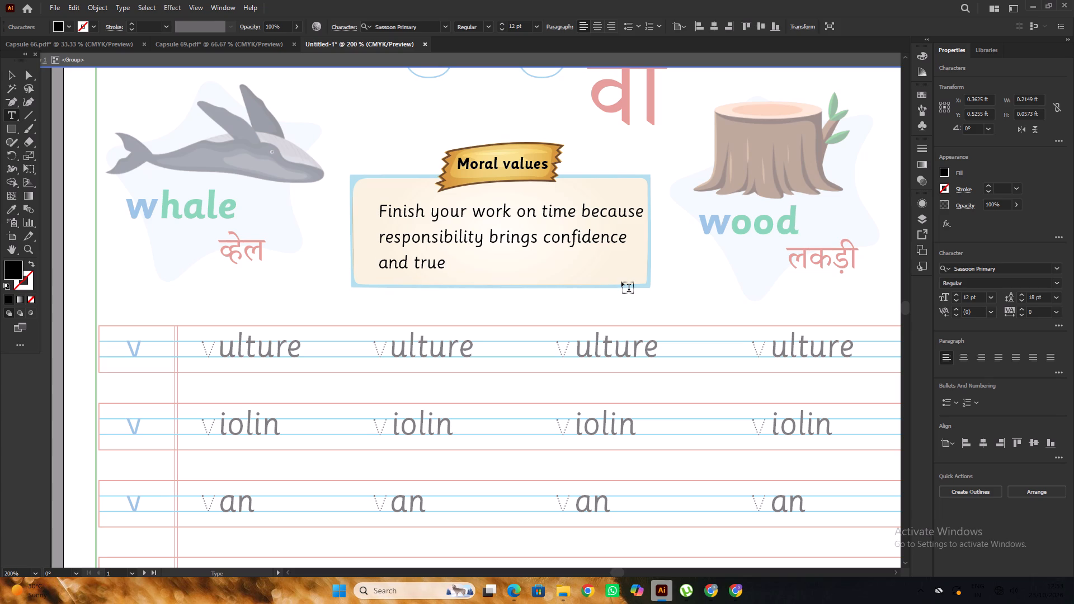
key(BackSpace)
text(st.)
Centre-align the new moral values text, reposition it in the middle of its box, and leave the group.
click(13, 79)
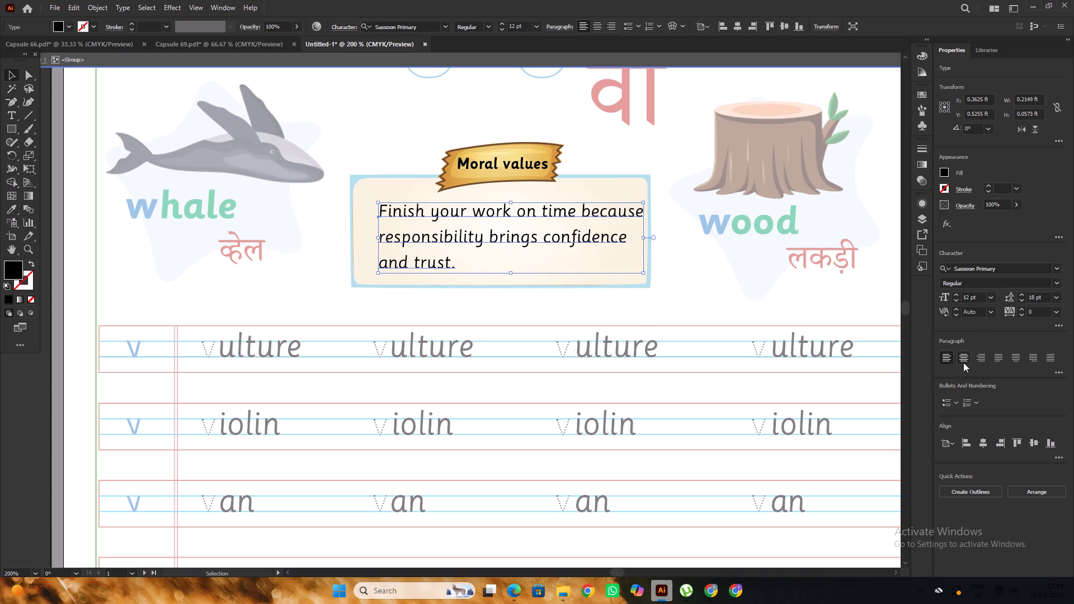
click(963, 362)
drag(473, 239, 597, 247)
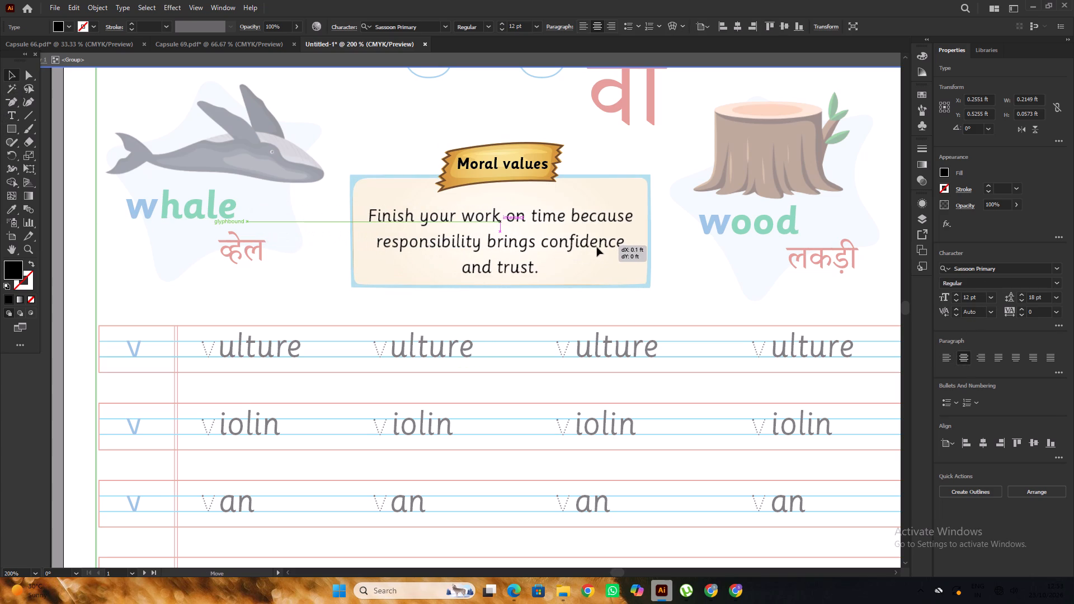
drag(597, 247, 596, 244)
alt+scroll(469, 213, down, 3)
double_click(292, 182)
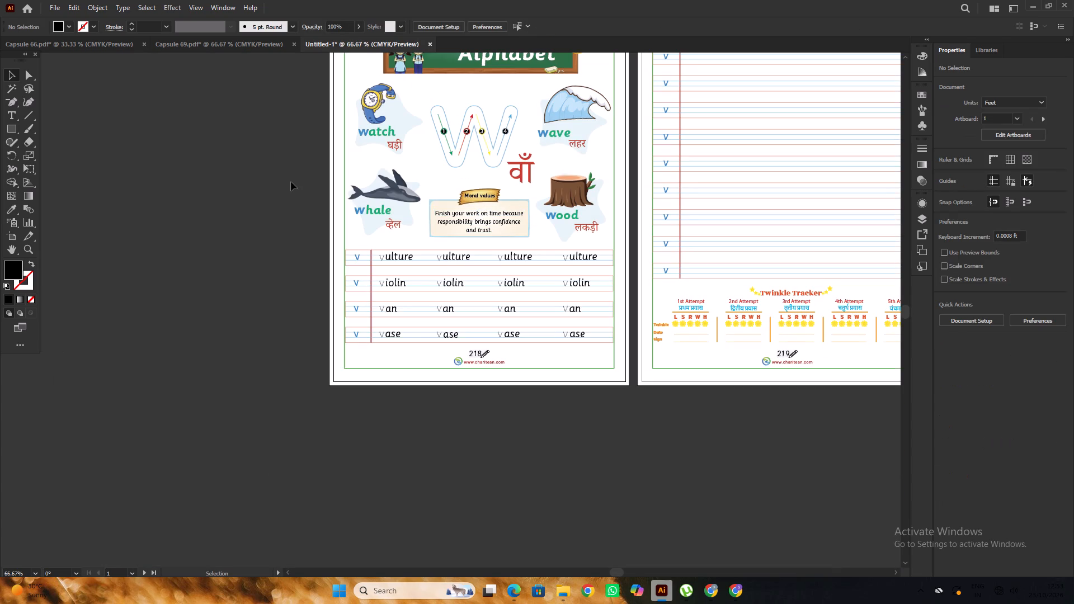
click(291, 182)
Lock the green border rectangle on the Alphabet page.
scroll(291, 182, up, 3)
alt+scroll(174, 168, down, 5)
alt+scroll(342, 224, up, 1)
click(352, 211)
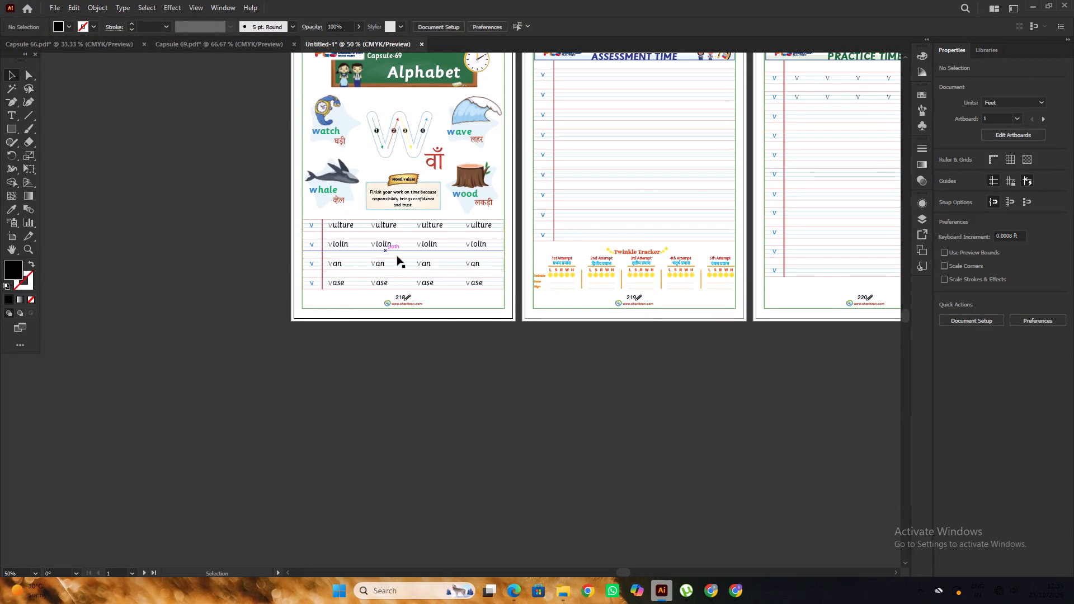
alt+scroll(468, 303, up, 2)
click(468, 313)
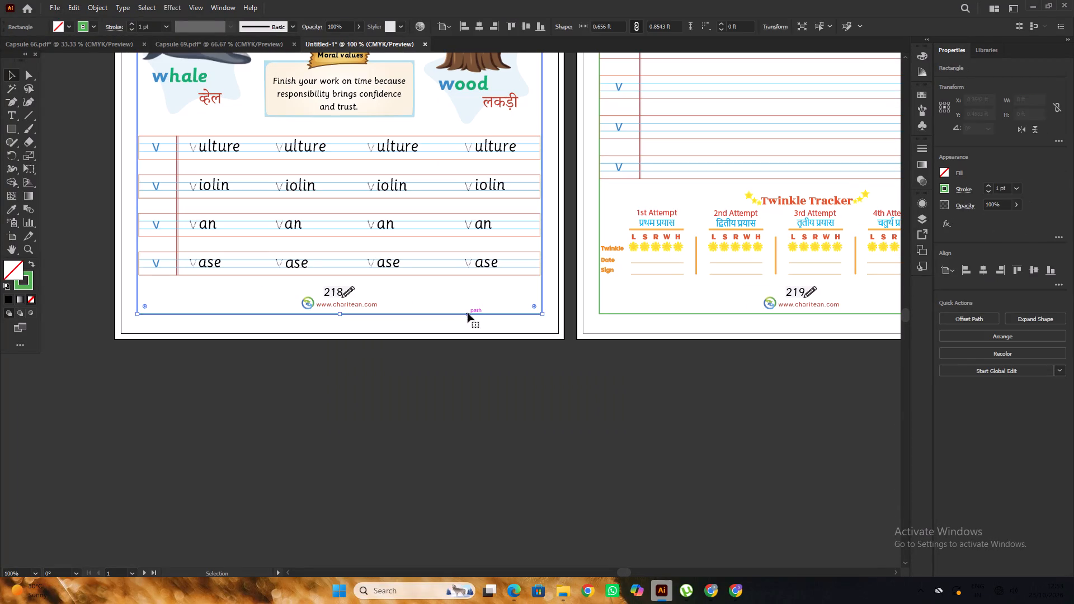
key(ctrl+2)
Delete the ruled practice block with the vulture, violin, van and vase rows from the Alphabet page.
alt+scroll(454, 294, down, 2)
alt+scroll(310, 224, up, 1)
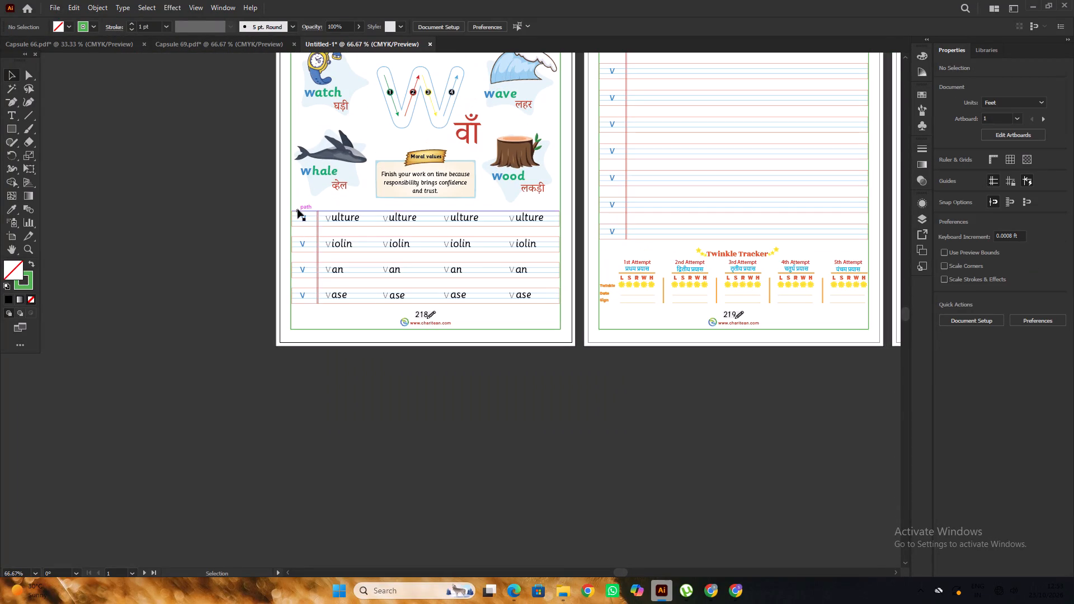
scroll(298, 209, down, 2)
alt+scroll(347, 209, up, 1)
click(265, 158)
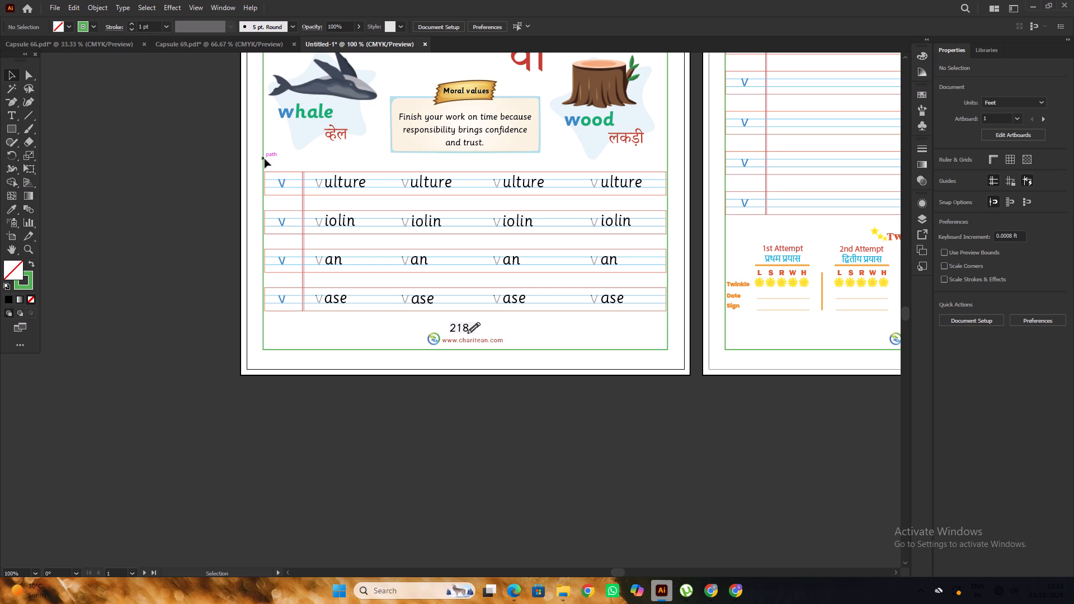
drag(259, 175, 666, 313)
key(Delete)
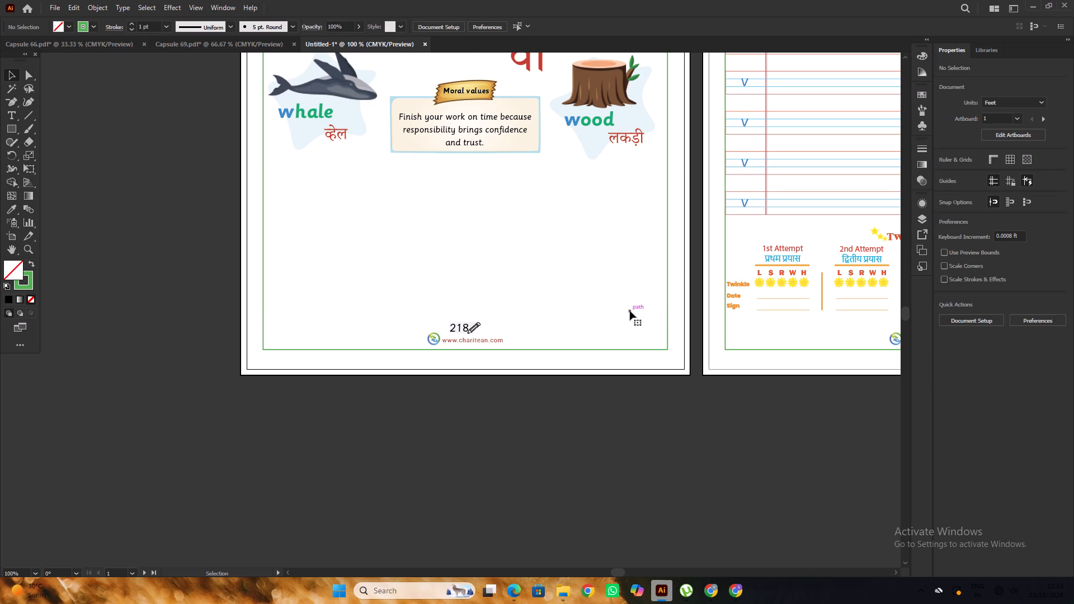
scroll(573, 265, up, 1)
alt+scroll(384, 213, down, 1)
scroll(384, 212, up, 5)
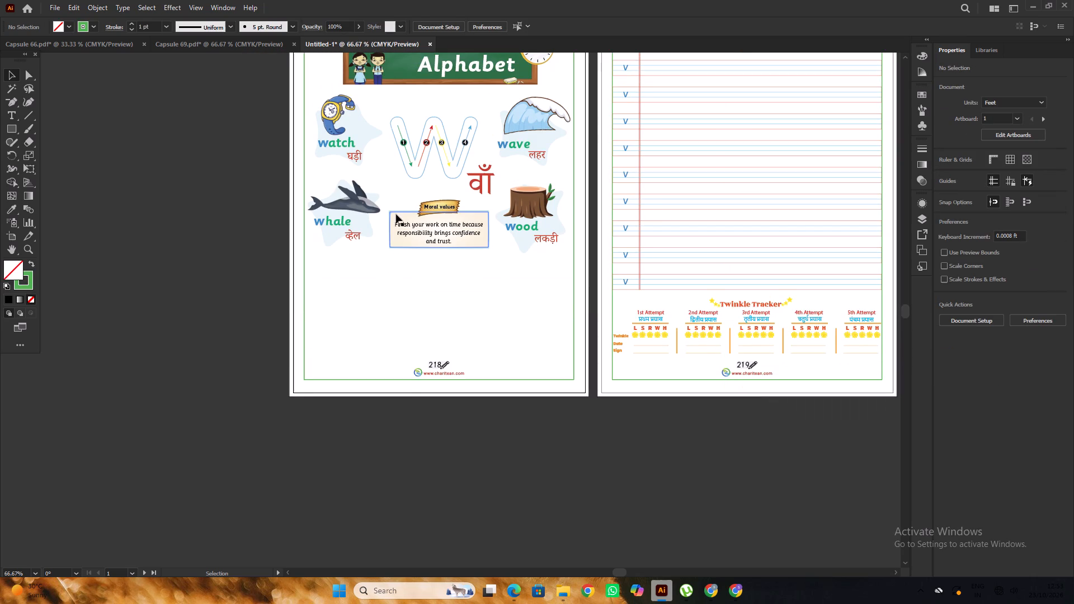
In the Capsule 69 document, lock the page background rectangle and the border-and-footer group behind the practice rows.
click(214, 41)
alt+scroll(446, 177, down, 7)
click(244, 211)
alt+scroll(383, 203, up, 2)
click(266, 163)
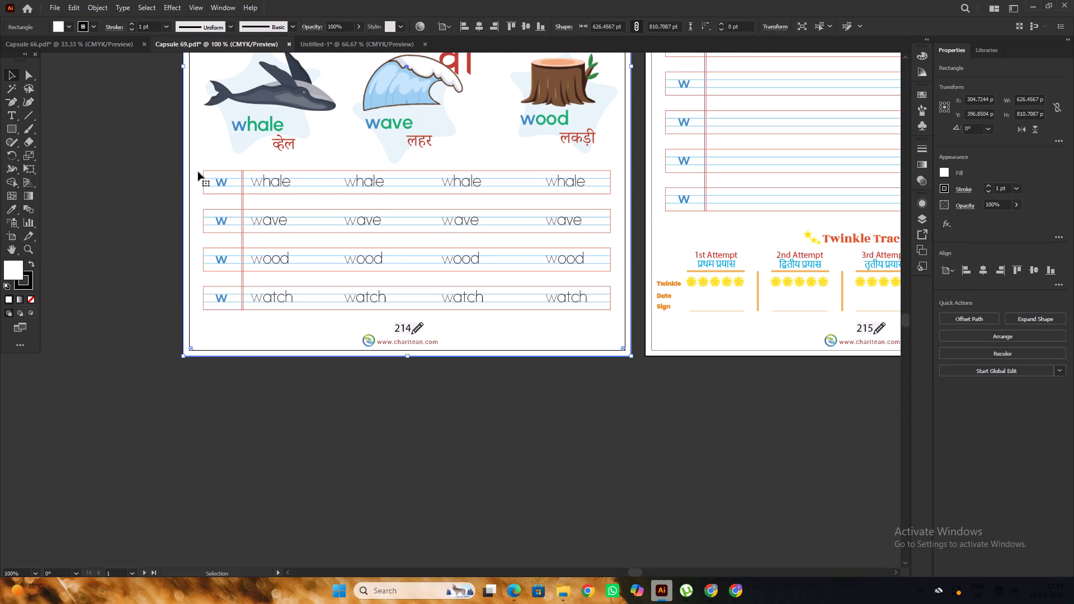
key(ctrl+2)
drag(196, 172, 614, 311)
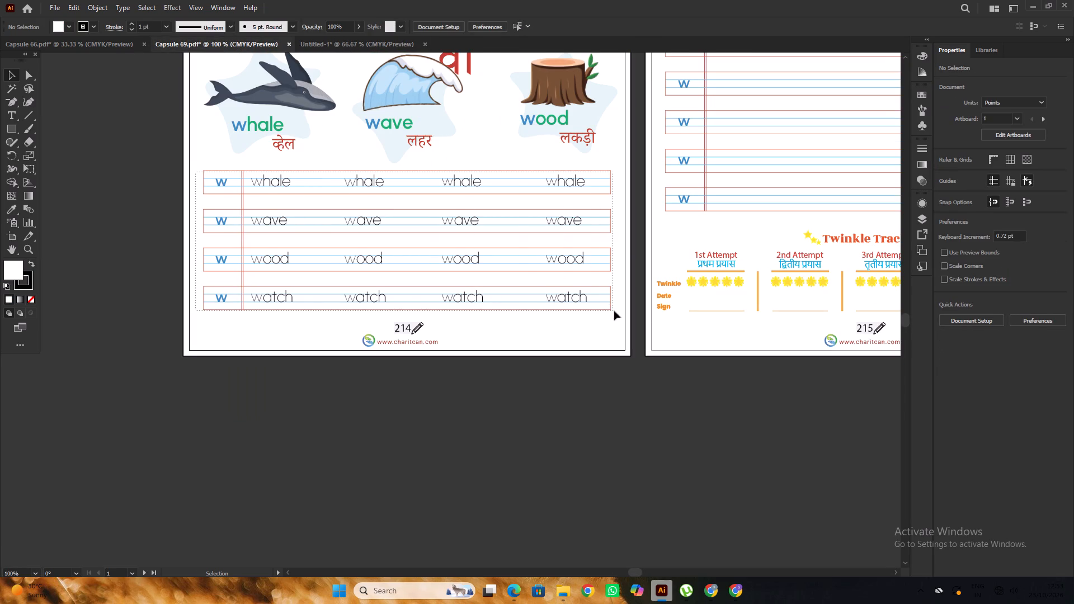
drag(614, 311, 614, 310)
click(643, 367)
click(431, 342)
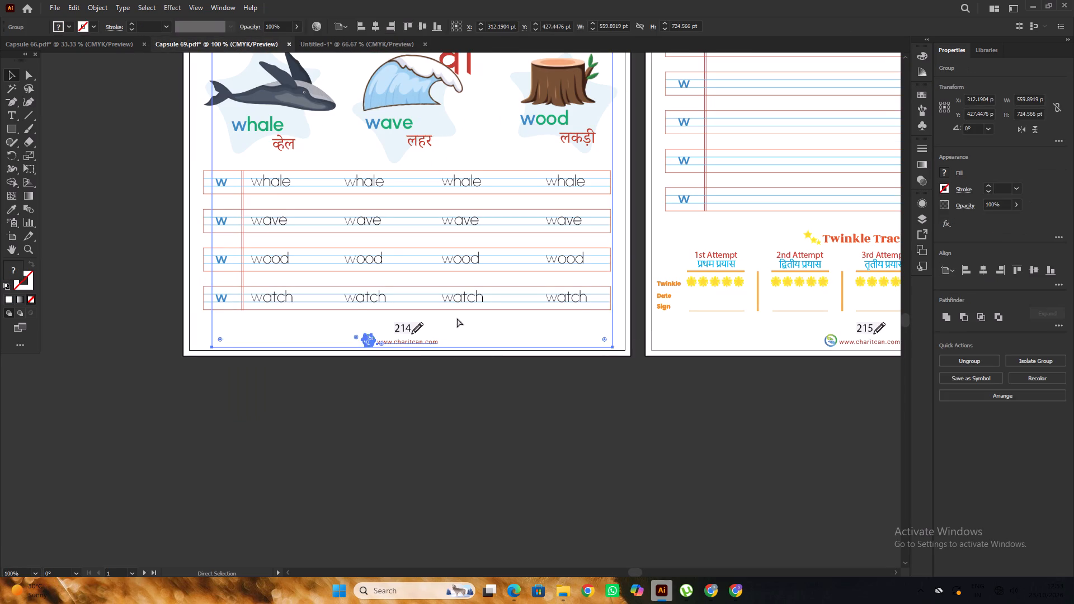
key(ctrl+2)
Copy the whale, wave, wood and watch practice rows from Capsule 69 and paste them onto the Alphabet page in Untitled-1.
drag(195, 172, 614, 312)
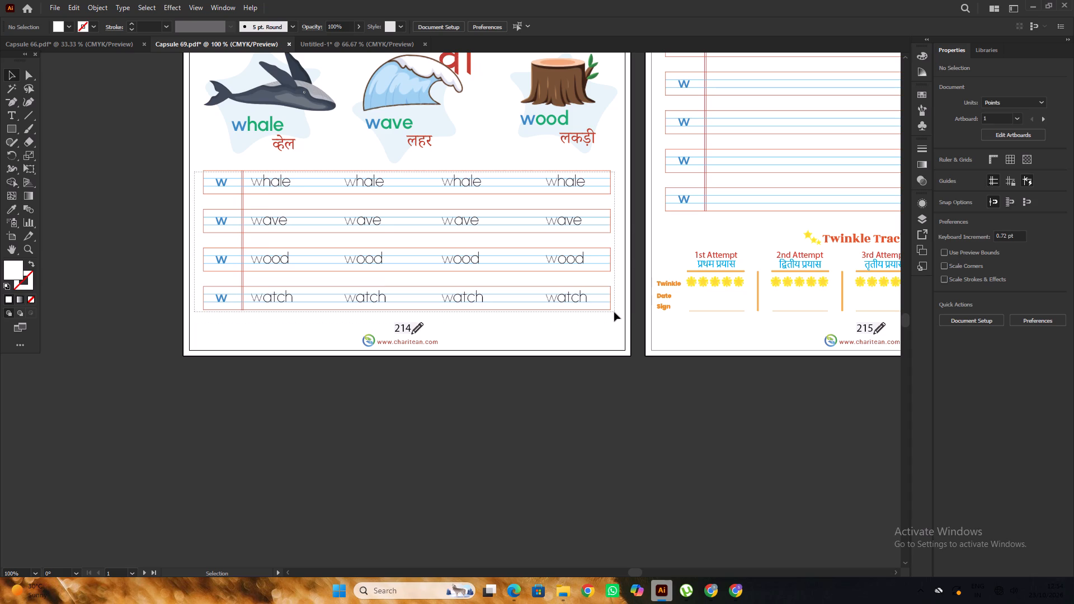
drag(614, 312, 614, 312)
key(ctrl+c)
click(378, 45)
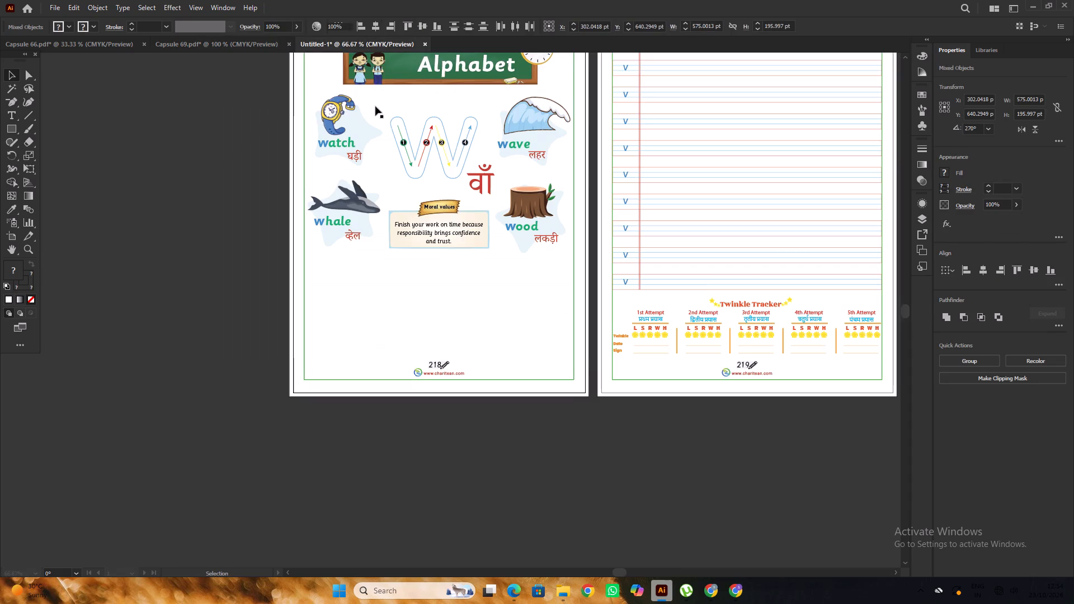
scroll(421, 217, down, 5)
click(460, 247)
key(ctrl+f)
Move the pasted practice rows up clear of page number 218 and shift them just inside the green border's left side.
alt+scroll(341, 205, up, 1)
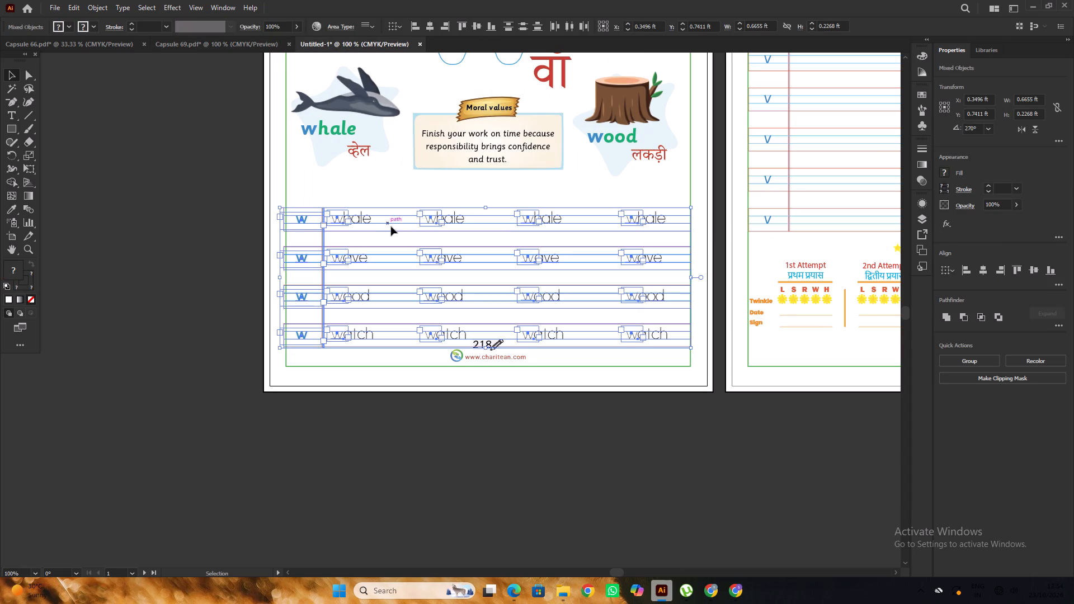
drag(399, 230, 399, 220)
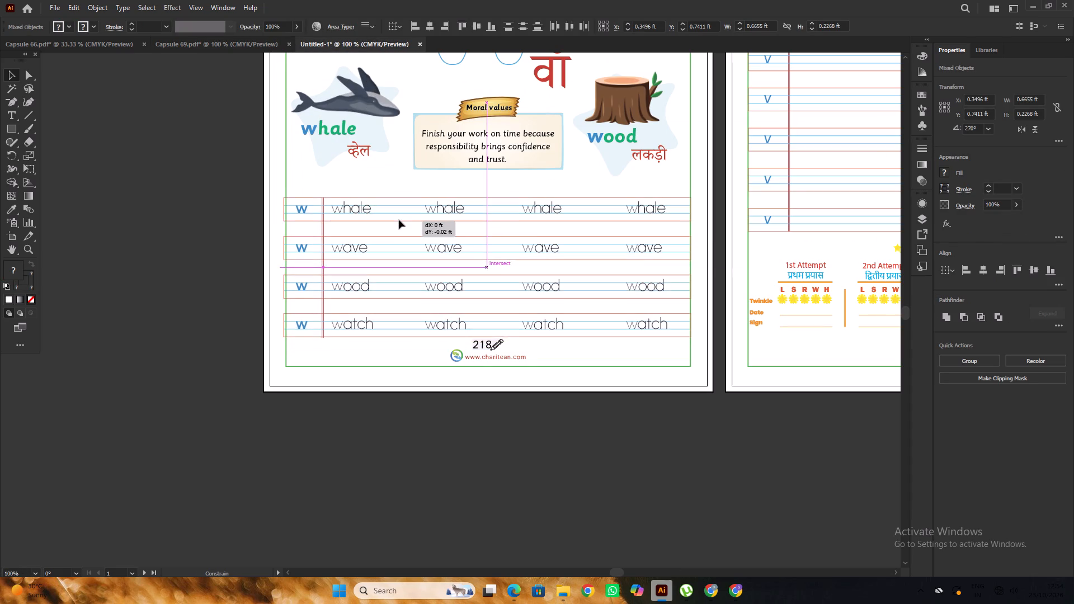
drag(399, 220, 399, 211)
alt+scroll(322, 249, up, 3)
scroll(302, 257, down, 3)
alt+scroll(304, 225, up, 2)
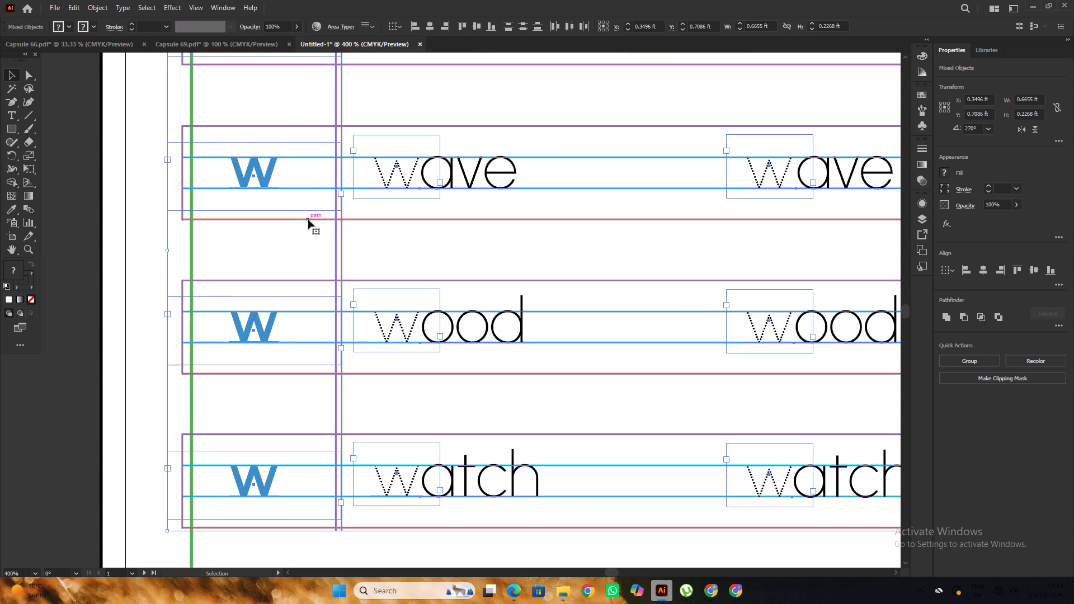
drag(310, 219, 324, 219)
Narrow the practice rows to about 0.6559 ft wide so their right edge sits just inside the green border, and deselect them.
alt+scroll(259, 206, down, 3)
alt+scroll(480, 216, down, 1)
alt+scroll(712, 220, up, 2)
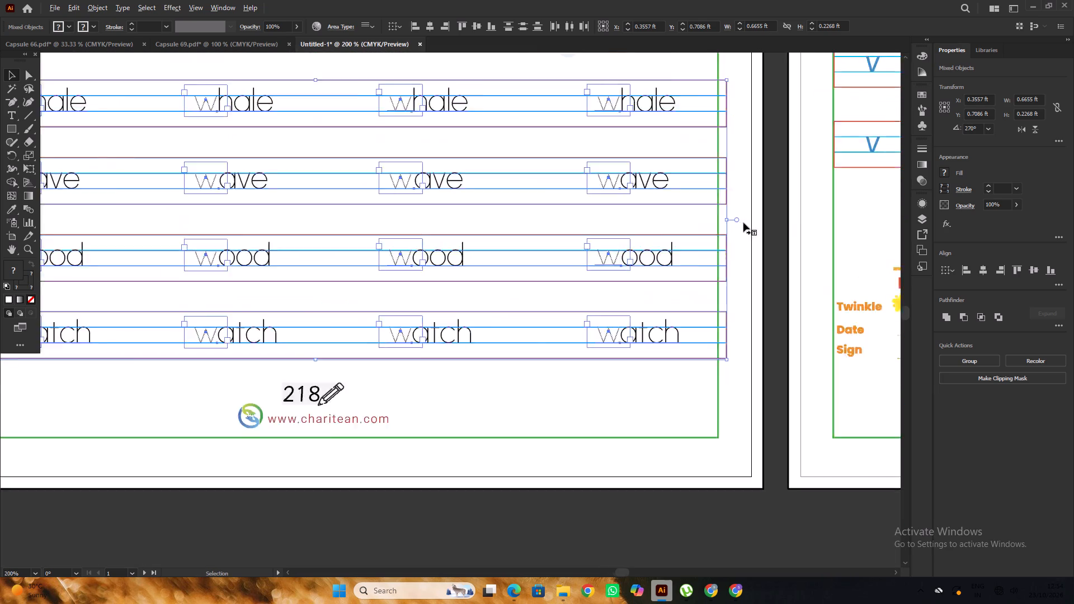
alt+scroll(743, 223, up, 2)
scroll(703, 223, up, 1)
drag(695, 225, 669, 228)
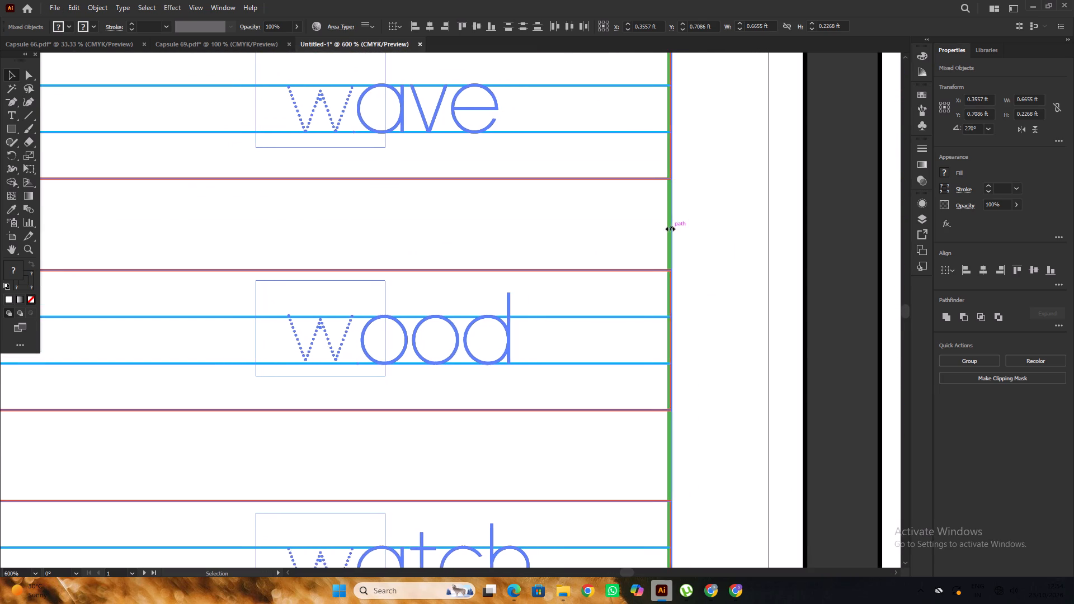
drag(669, 228, 658, 229)
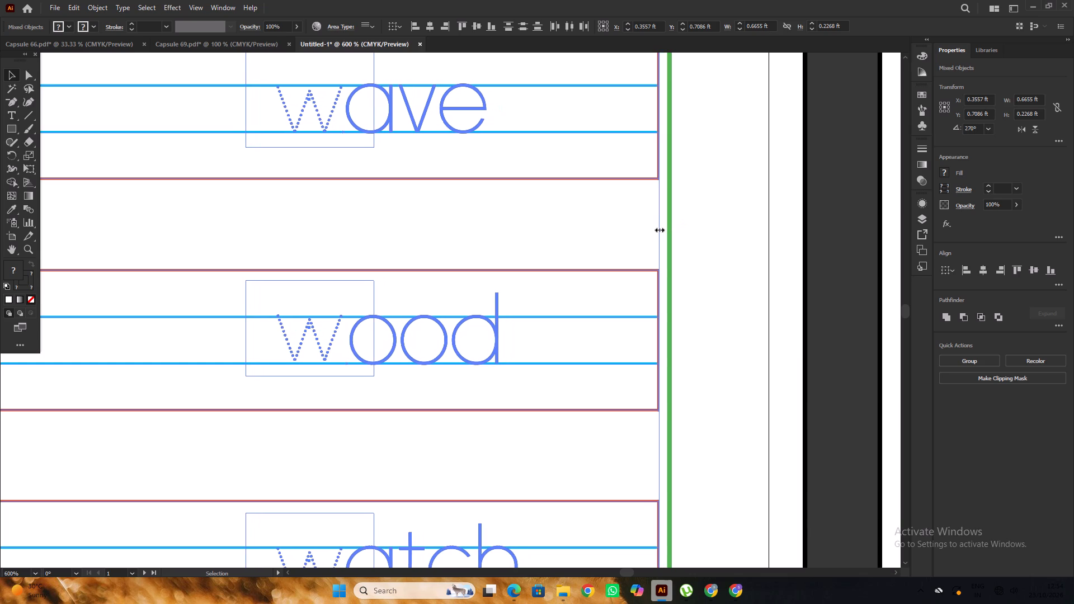
drag(658, 229, 660, 228)
alt+scroll(553, 202, down, 2)
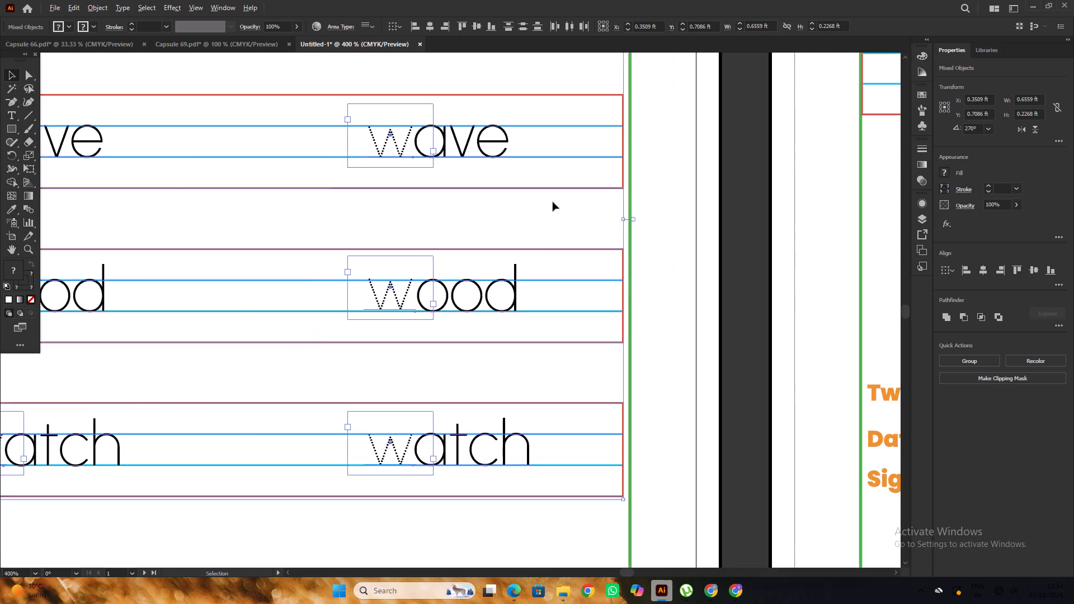
alt+scroll(553, 202, down, 3)
alt+scroll(570, 255, down, 2)
click(550, 360)
Examine the placement of the new practice rows within the green border and against the rest of the page.
alt+scroll(403, 275, up, 2)
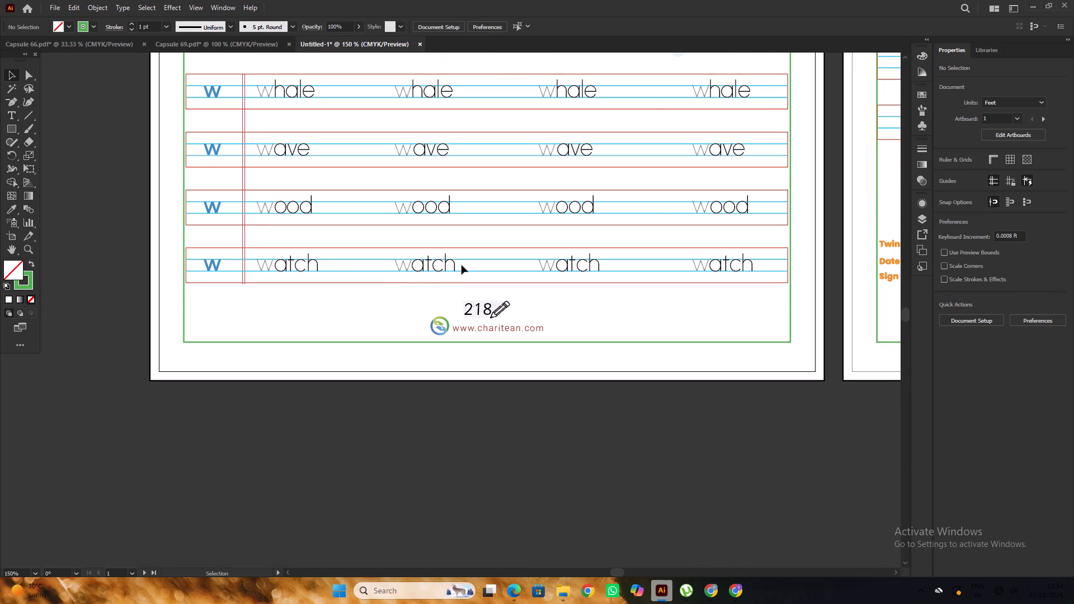
alt+scroll(461, 265, down, 1)
scroll(461, 265, up, 4)
alt+scroll(317, 234, down, 3)
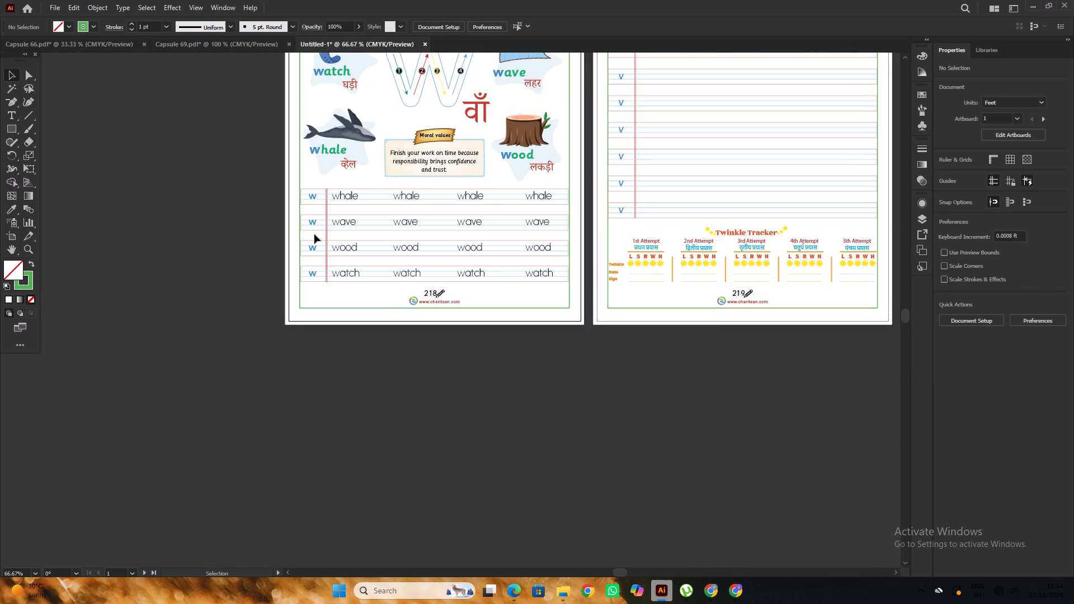
alt+scroll(314, 235, down, 2)
key(space)
drag(557, 337, 496, 353)
click(586, 346)
Delete the bold blue w from the first column of the whale, wave, wood and watch practice rows.
alt+scroll(256, 270, up, 5)
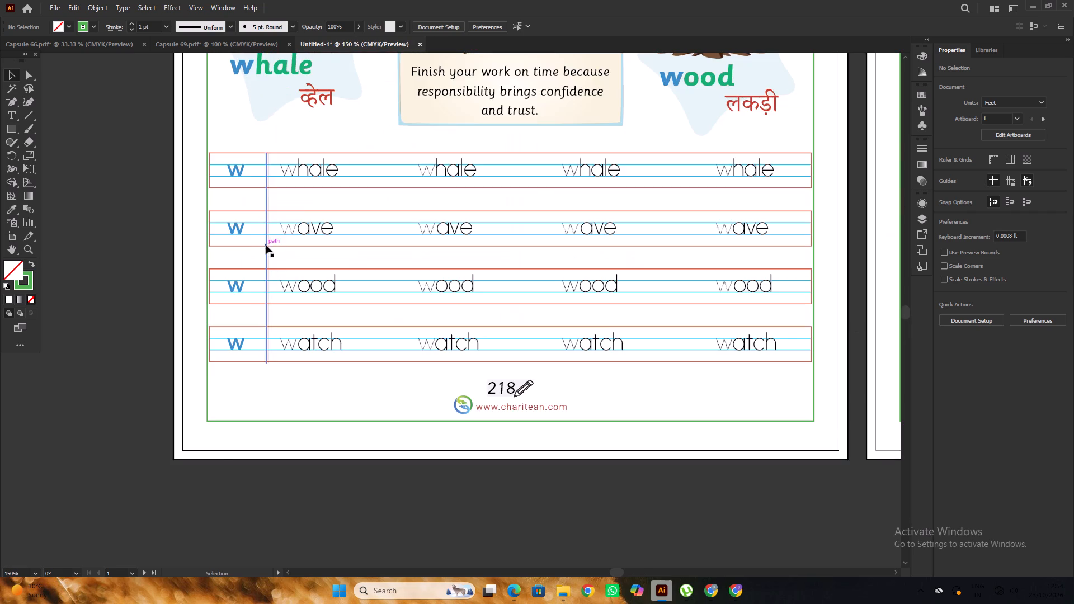
alt+scroll(321, 230, down, 2)
scroll(313, 226, up, 2)
alt+scroll(277, 224, up, 2)
click(289, 239)
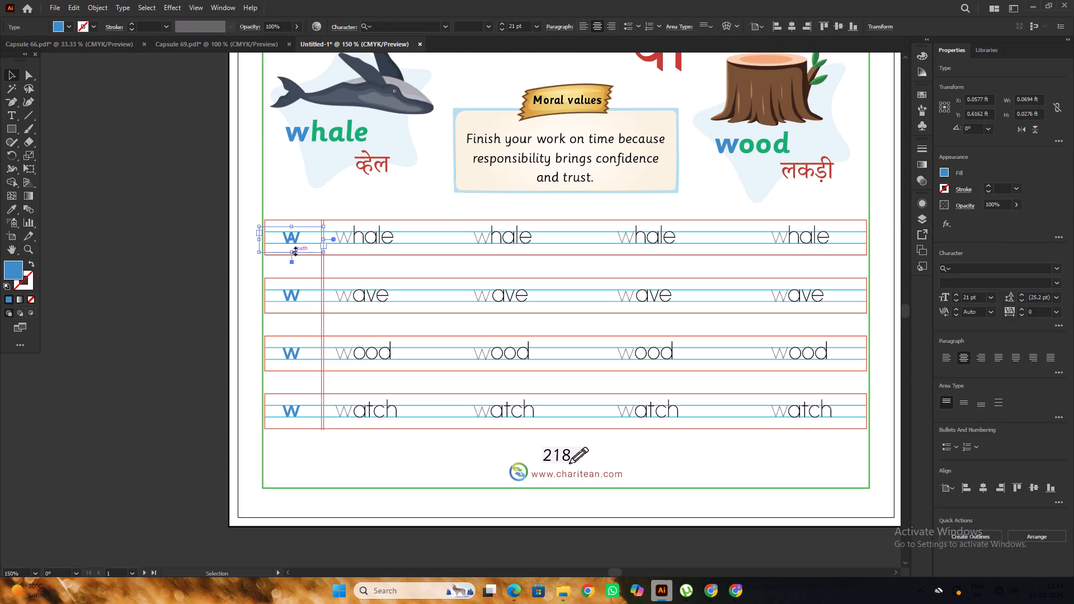
key(Delete)
scroll(301, 238, down, 2)
click(295, 271)
key(Delete)
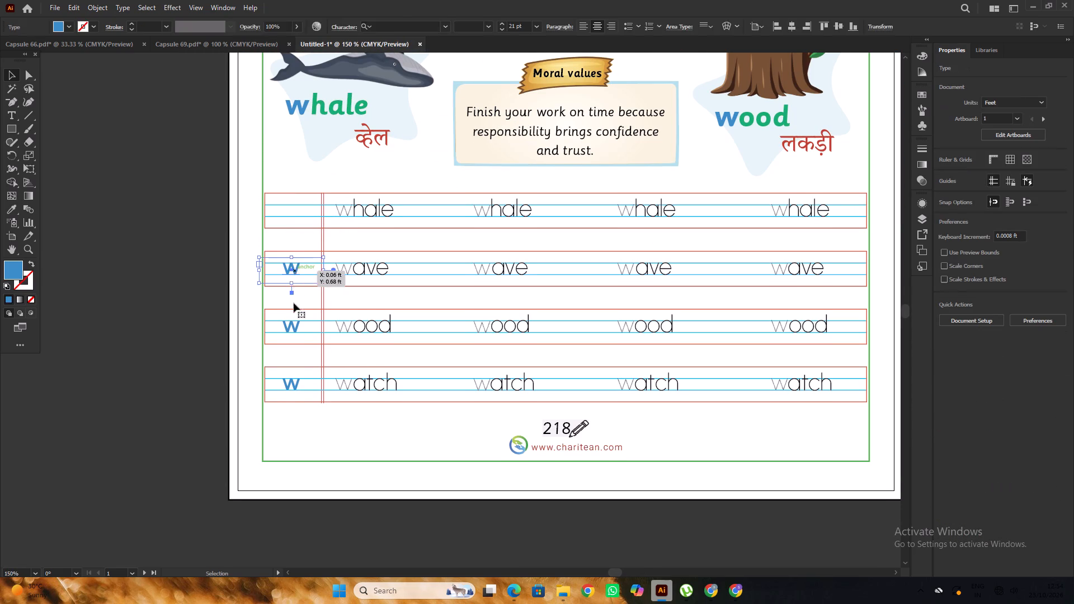
click(294, 325)
key(Delete)
scroll(288, 271, down, 5)
click(293, 317)
key(Delete)
Duplicate the blue w from the whale picture label onto the canvas outside the page.
scroll(290, 262, up, 3)
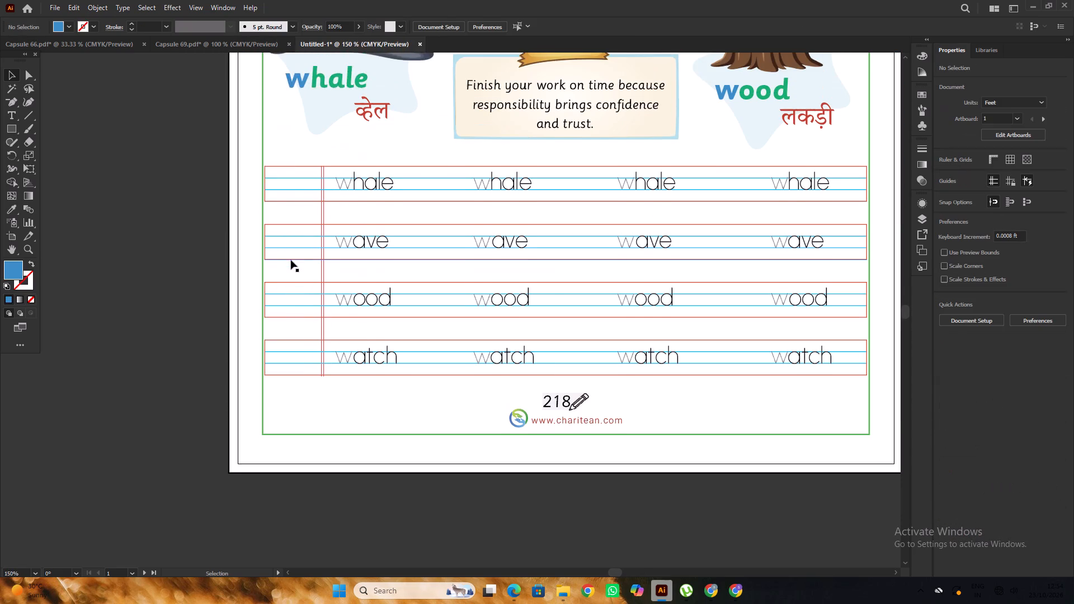
scroll(291, 260, up, 5)
alt+scroll(291, 224, down, 2)
scroll(291, 223, up, 3)
drag(296, 150, 248, 279)
click(257, 241)
scroll(242, 225, down, 3)
alt+scroll(260, 233, up, 1)
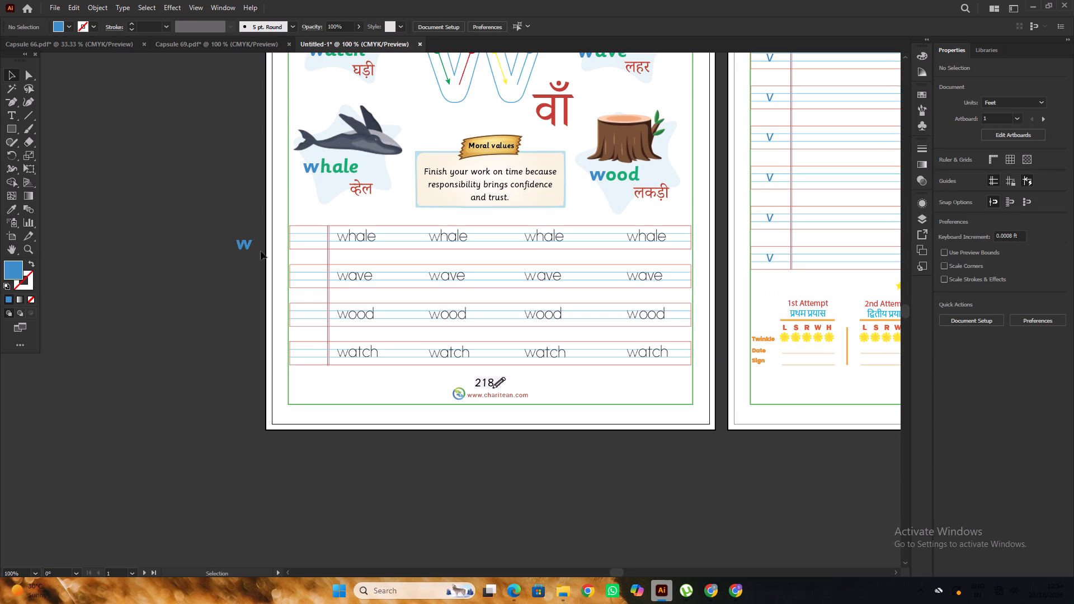
Change the duplicated w's font to Sassoon Primary Regular.
click(250, 247)
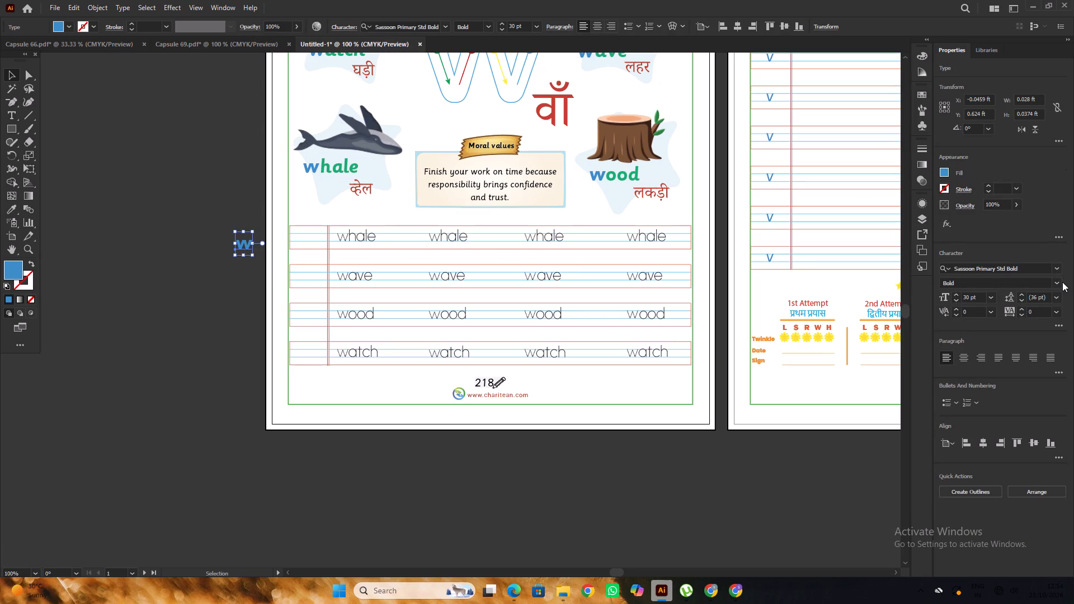
click(1062, 282)
click(1059, 282)
click(1059, 282)
click(1028, 272)
text(sa)
key(s)
click(868, 336)
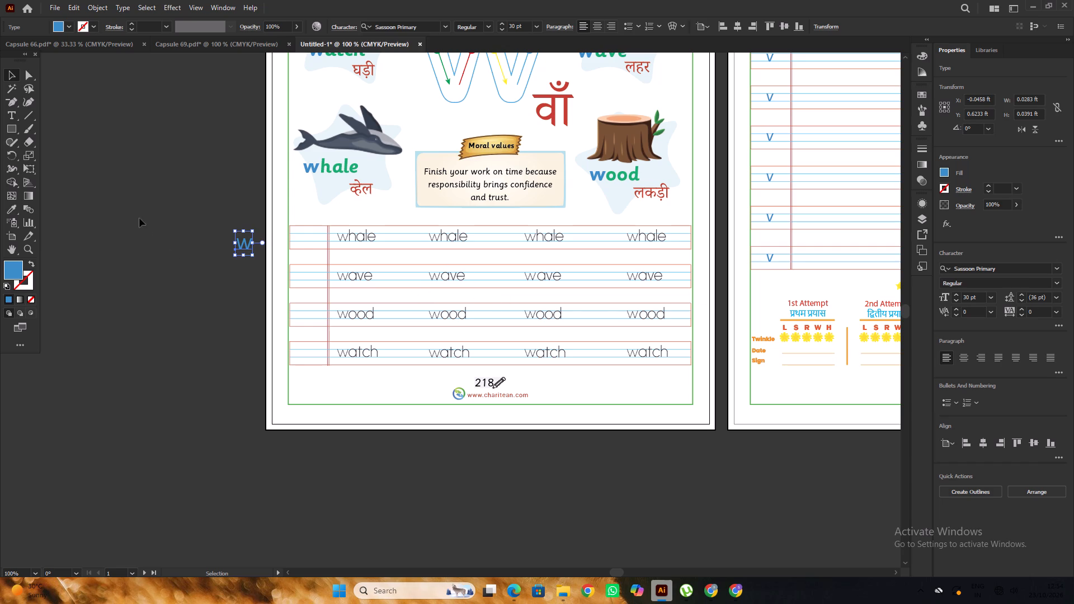
Move the blue w into the first column of the whale practice row and bring it to the front.
click(139, 218)
alt+scroll(296, 232, up, 2)
drag(197, 257, 326, 244)
alt+scroll(324, 246, up, 3)
key(ctrl+shift+bracketright)
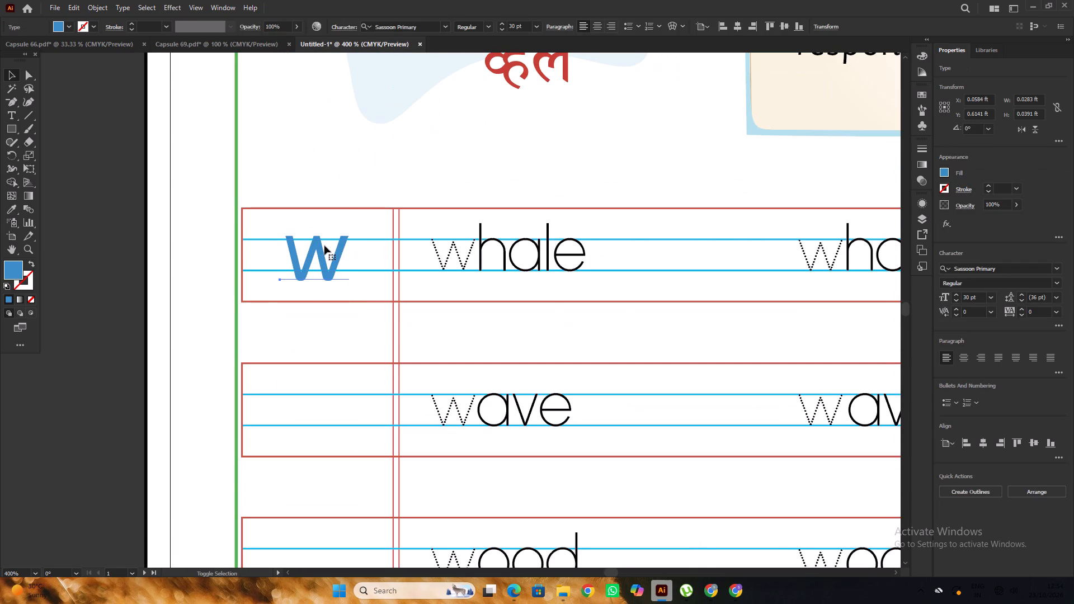
Scale the whale row's blue w down to about 21.29 pt so it fits between the two blue lines, and deselect it.
alt+scroll(324, 246, up, 2)
alt+shift+drag(373, 362, 371, 347)
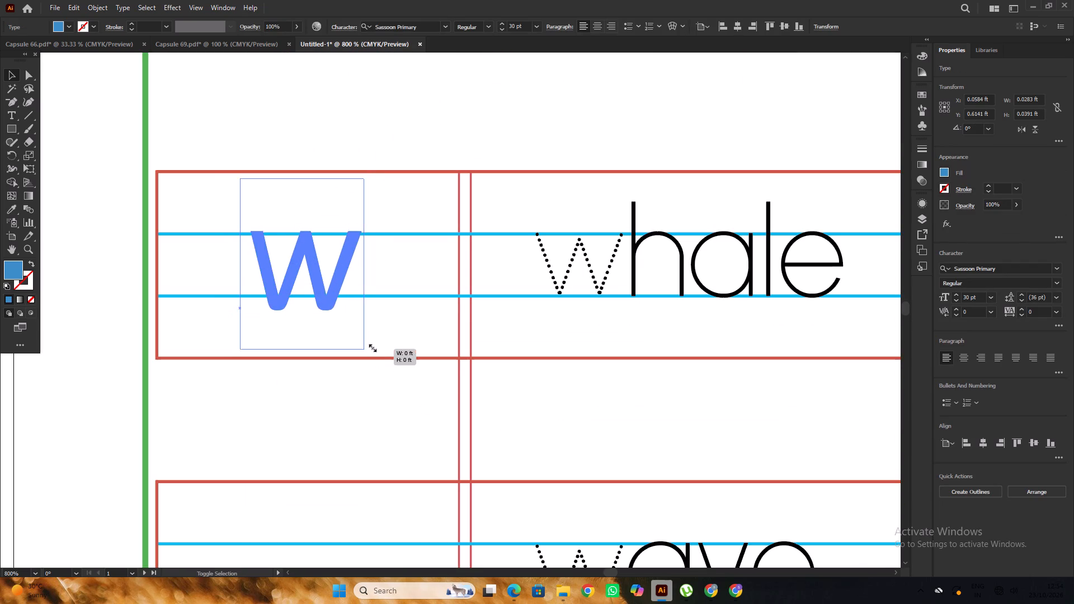
alt+shift+drag(371, 347, 368, 332)
scroll(314, 281, up, 2)
click(318, 299)
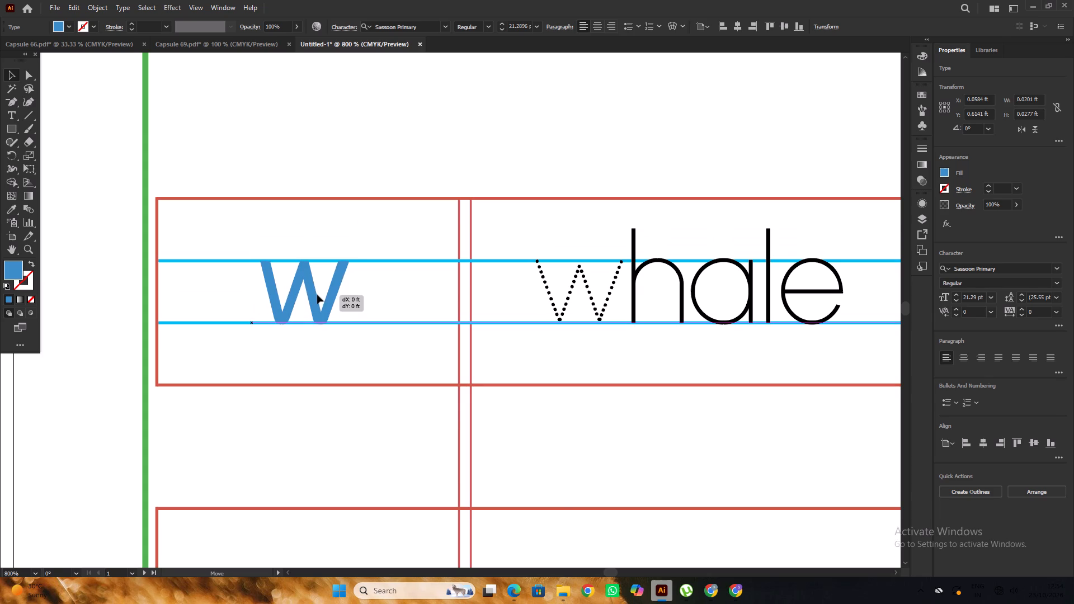
alt+scroll(312, 289, down, 4)
click(162, 248)
Duplicate the blue w straight down into the first column of the wave, wood and watch rows, seated on the blue lines.
alt+scroll(162, 248, down, 3)
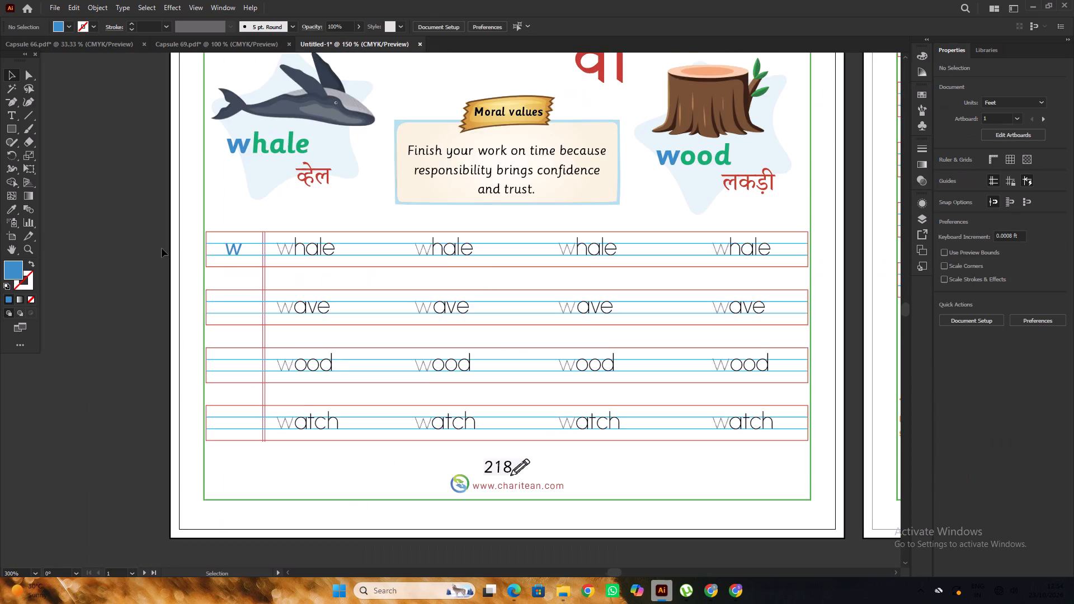
scroll(220, 248, down, 4)
alt+scroll(230, 219, up, 3)
alt+drag(247, 178, 249, 326)
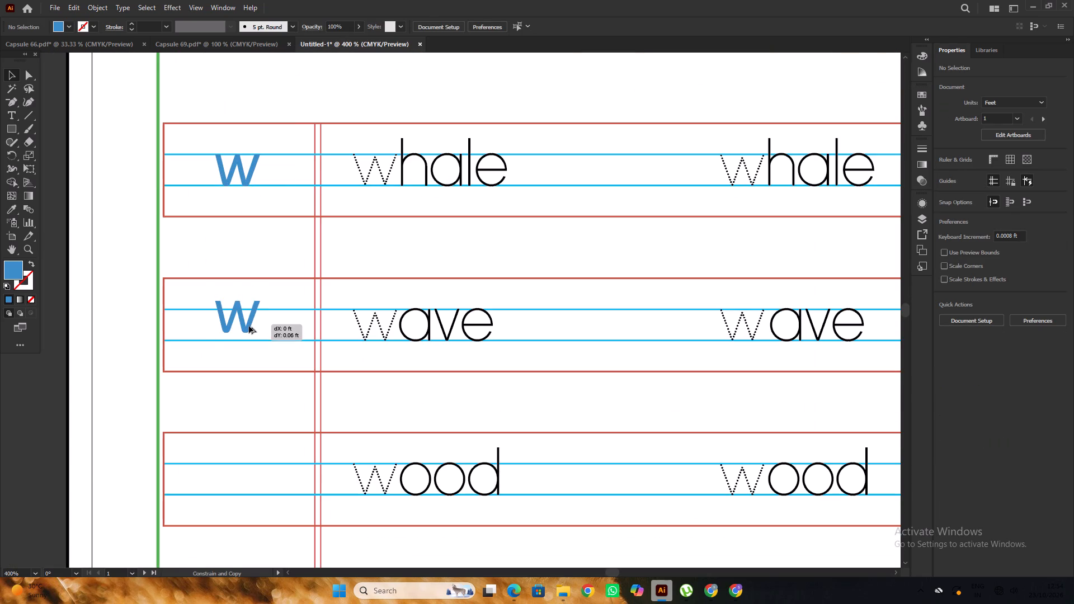
alt+drag(249, 326, 251, 333)
alt+scroll(277, 289, down, 6)
alt+scroll(257, 264, up, 2)
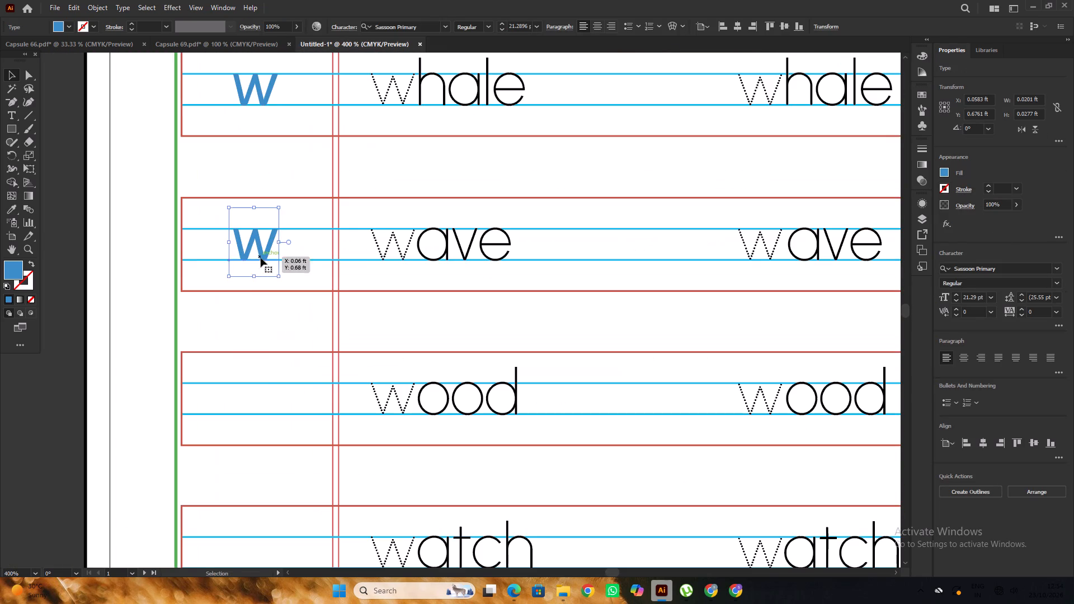
alt+drag(261, 258, 260, 409)
alt+scroll(268, 312, down, 10)
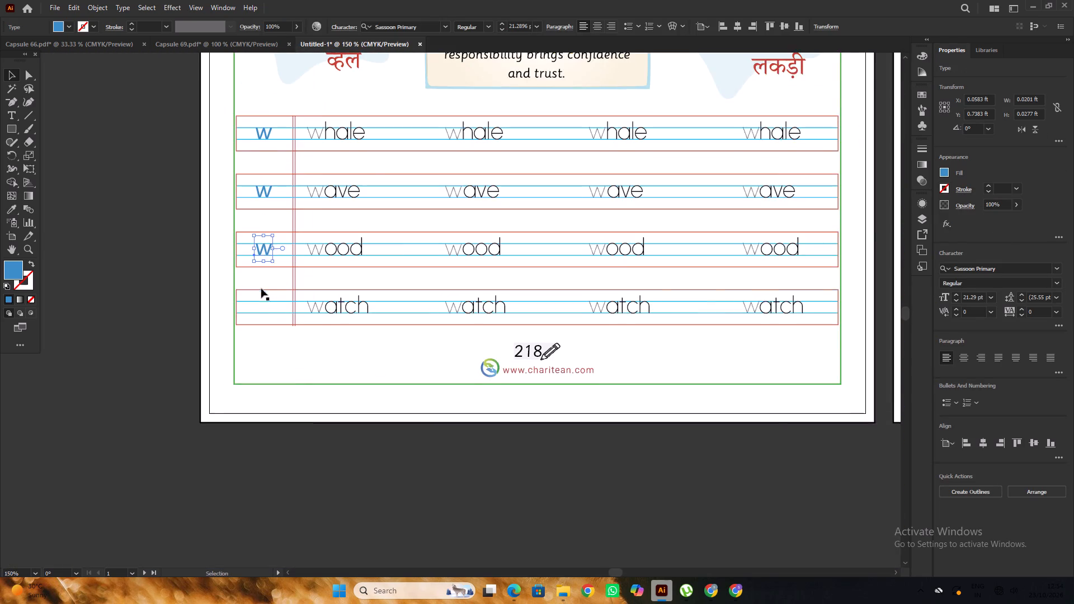
alt+scroll(261, 288, up, 3)
drag(276, 191, 277, 347)
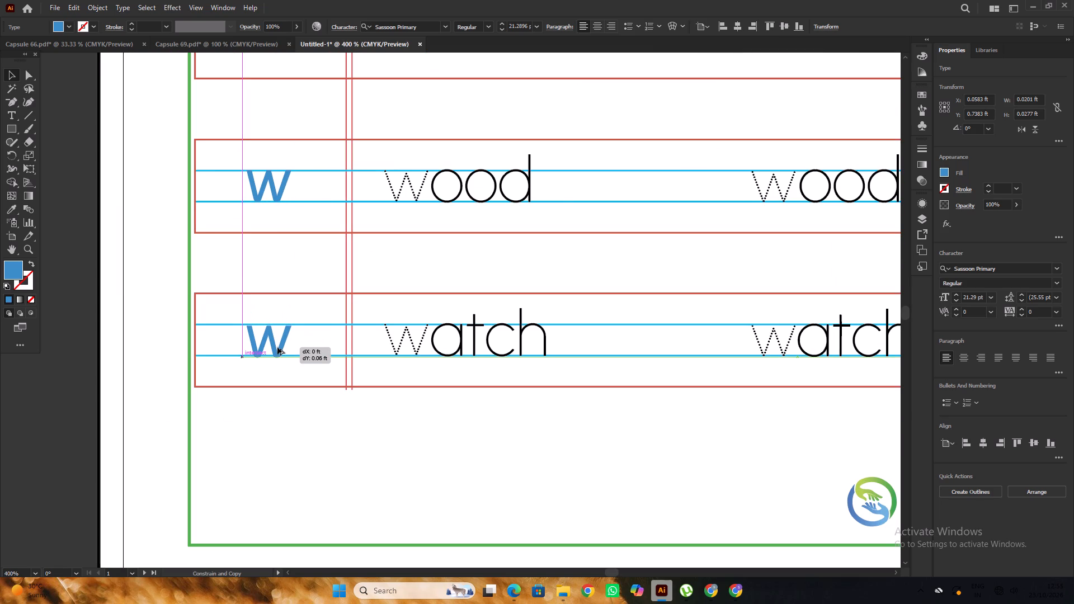
drag(277, 347, 277, 346)
Bring the watch row's blue w to the front and deselect it.
alt+scroll(273, 347, up, 3)
alt+scroll(275, 342, down, 6)
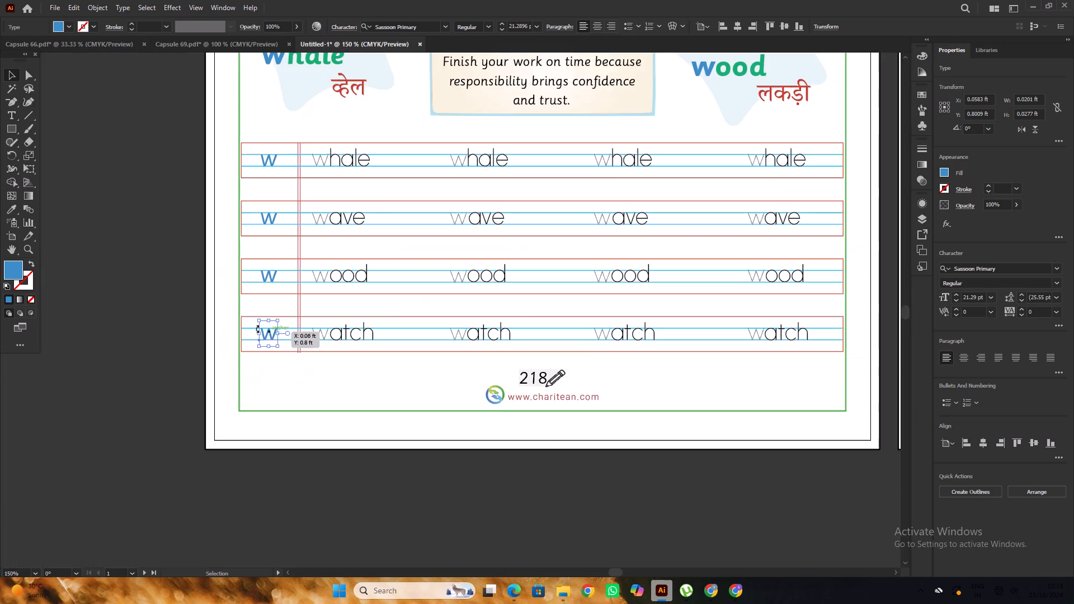
alt+scroll(258, 330, up, 7)
key(ctrl+shift+bracketright)
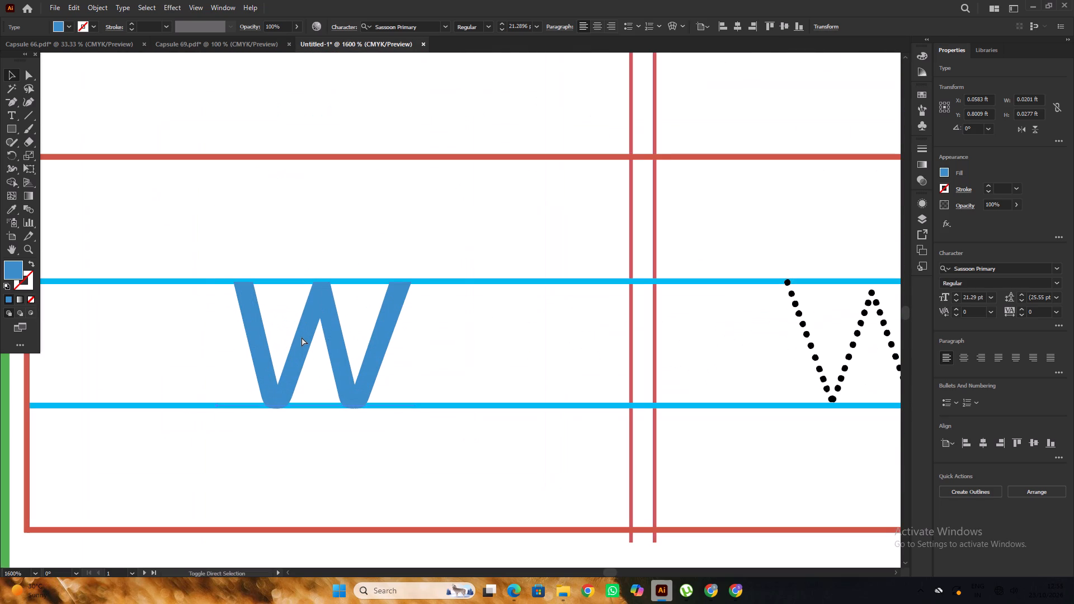
alt+scroll(215, 312, down, 5)
click(79, 276)
alt+scroll(442, 358, down, 1)
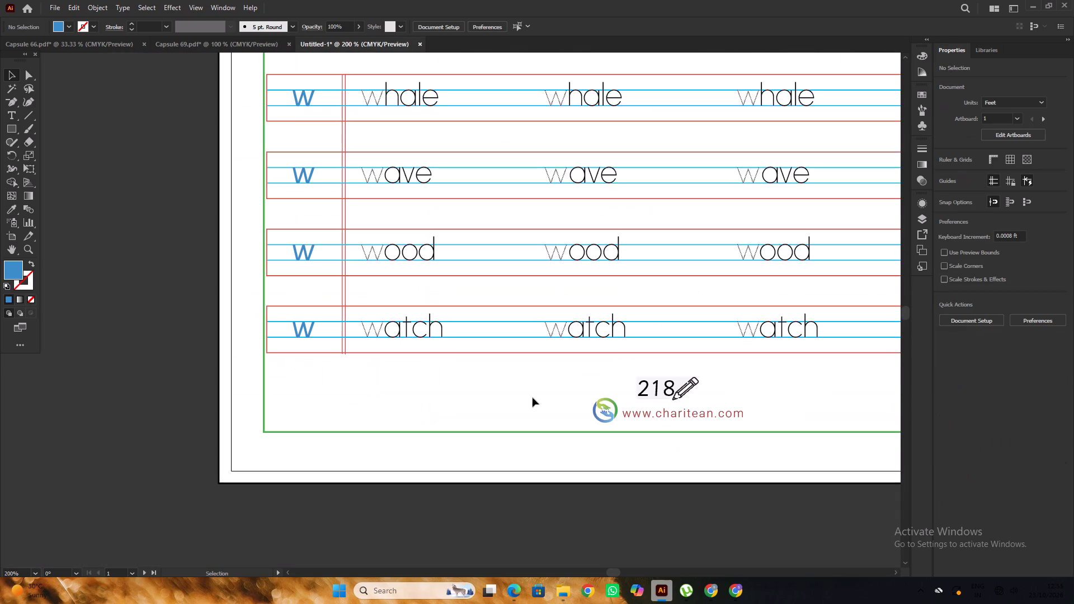
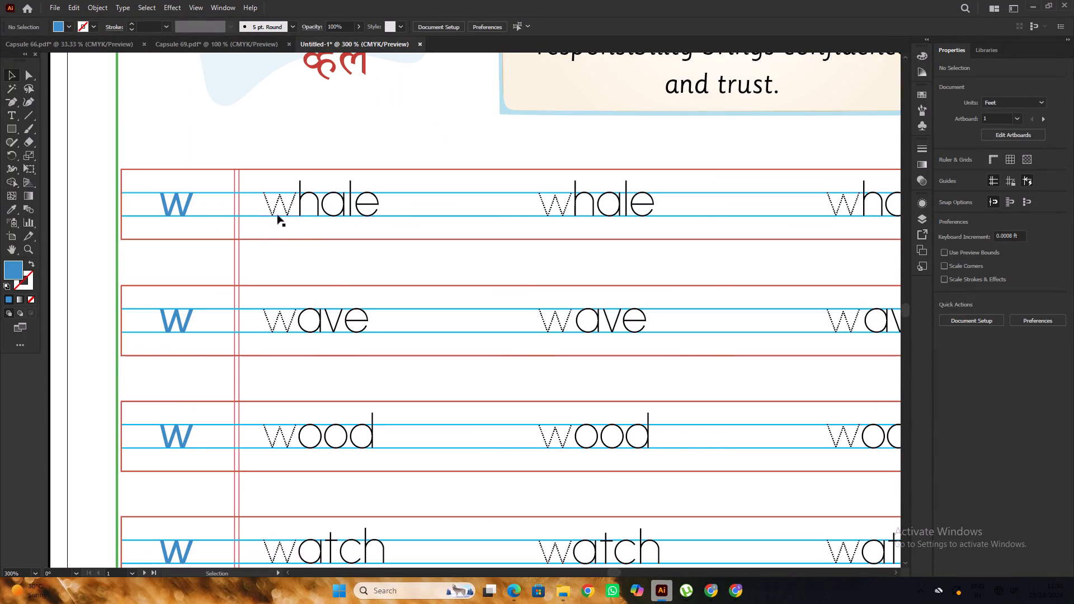
Delete the dotted w before the first word in the whale, wave, wood and watch practice rows.
alt+scroll(347, 215, down, 1)
shift+click(300, 290)
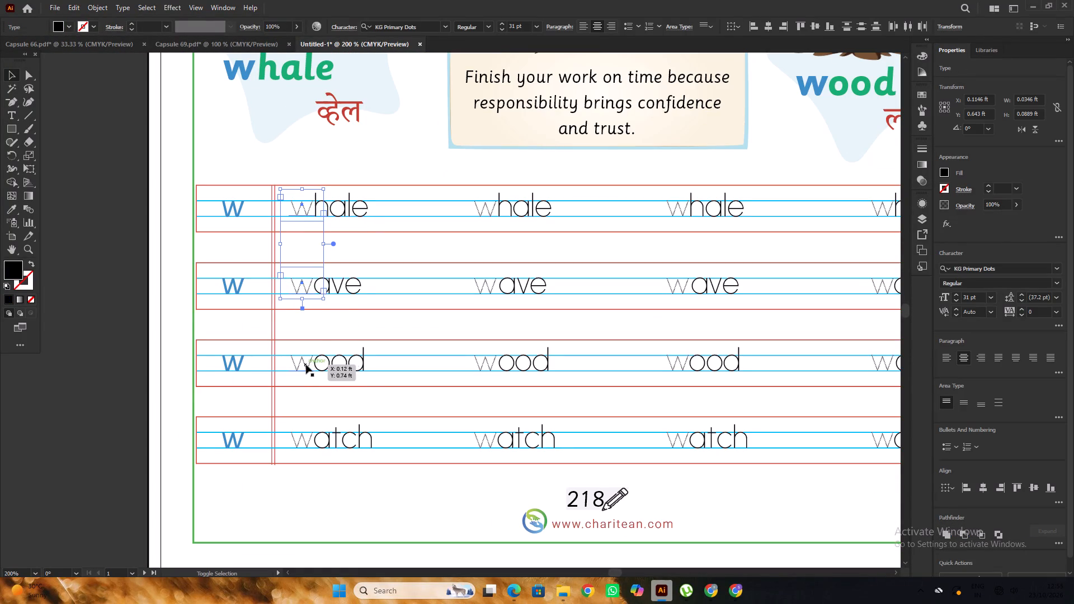
shift+click(305, 365)
scroll(313, 341, down, 5)
shift+click(299, 378)
key(Delete)
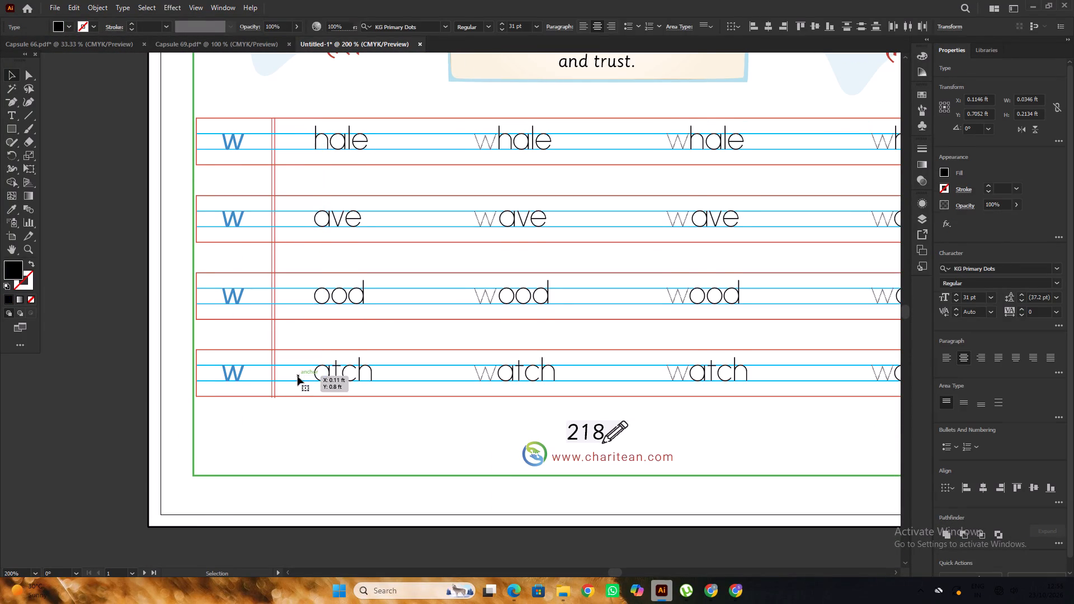
Delete the dotted w before the second word in all four practice rows.
scroll(198, 222, down, 2)
scroll(213, 223, up, 4)
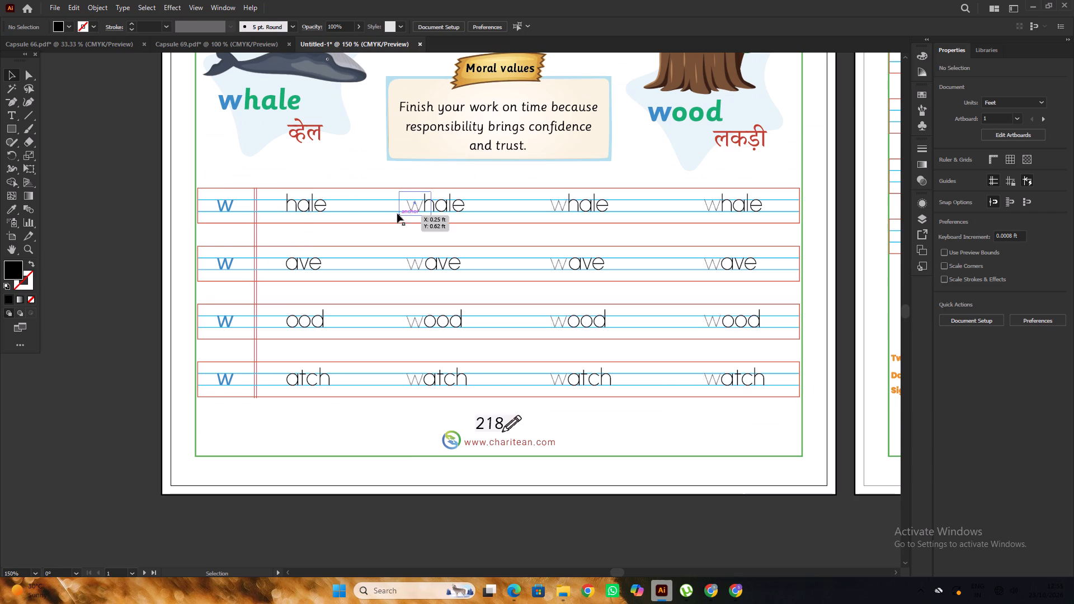
click(405, 209)
shift+click(414, 264)
shift+click(415, 329)
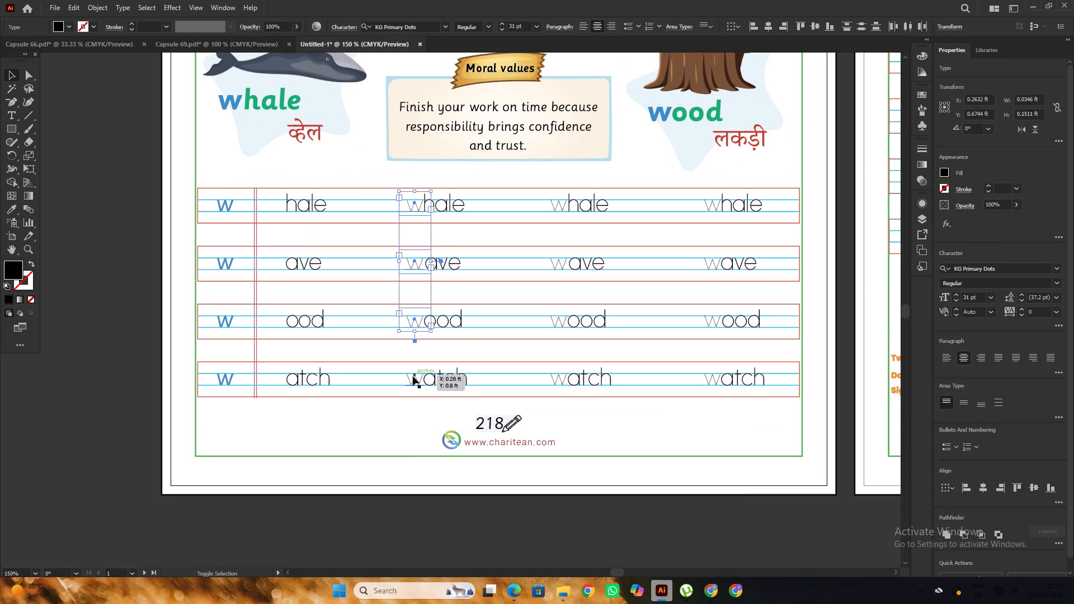
shift+click(412, 379)
key(Delete)
Delete the dotted w before the third word in all four practice rows.
scroll(316, 278, down, 1)
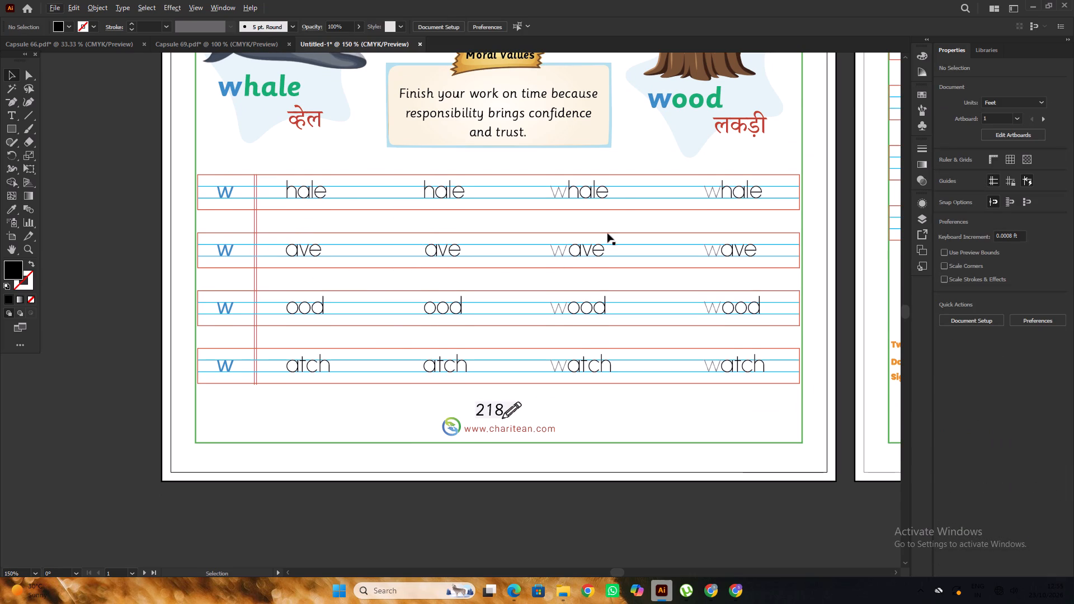
alt+scroll(578, 197, up, 1)
click(552, 194)
shift+click(549, 269)
shift+click(549, 352)
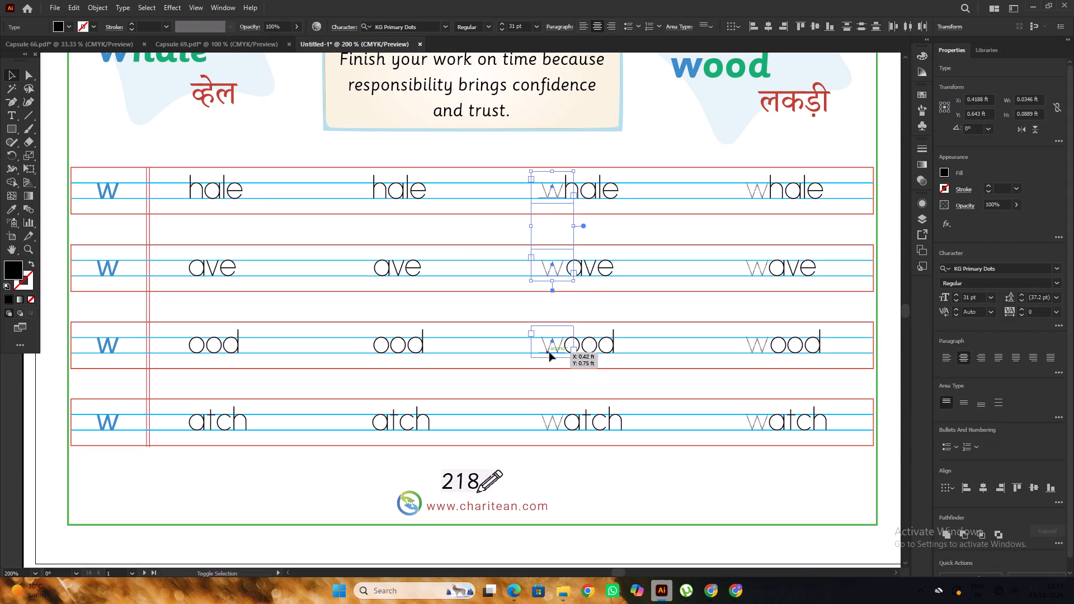
shift+click(553, 418)
key(Delete)
Delete the dotted w before the fourth word in all four practice rows.
alt+scroll(418, 288, down, 1)
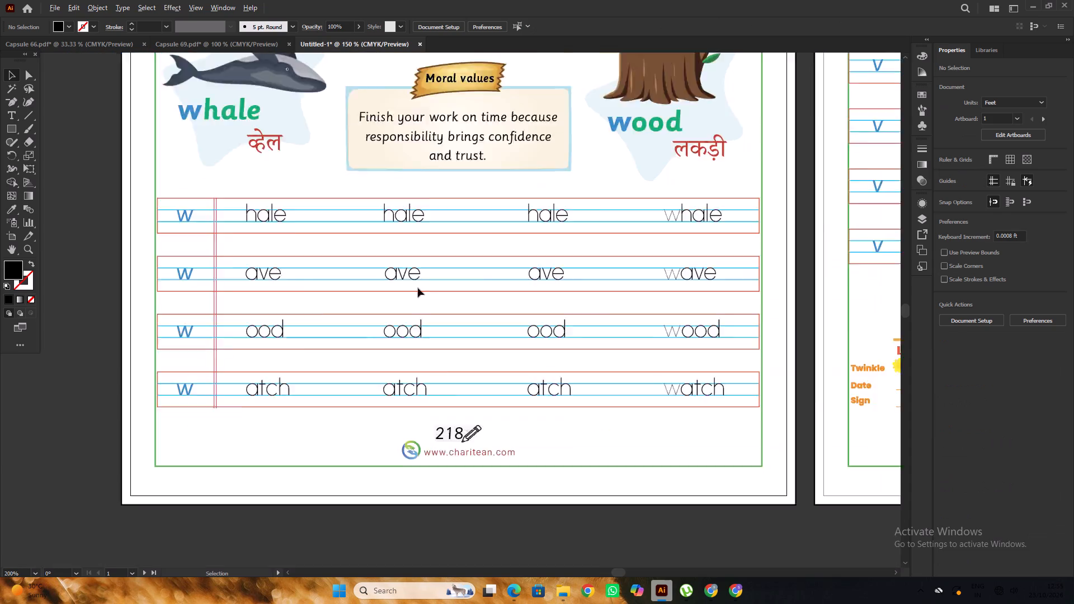
alt+scroll(418, 288, down, 1)
alt+scroll(591, 260, up, 2)
click(581, 229)
shift+click(582, 300)
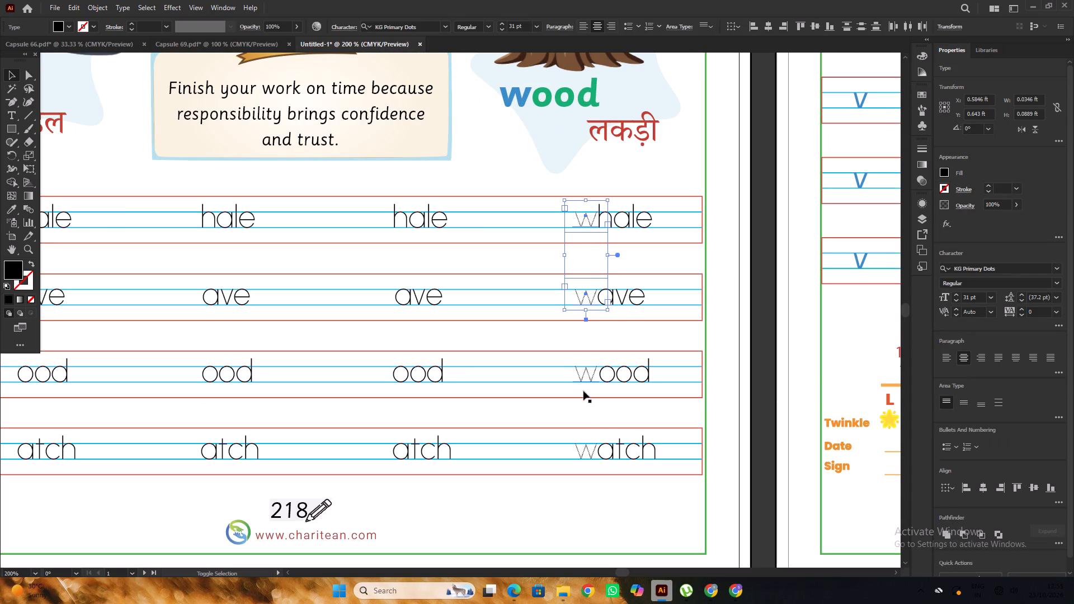
shift+click(583, 391)
shift+click(587, 450)
key(Delete)
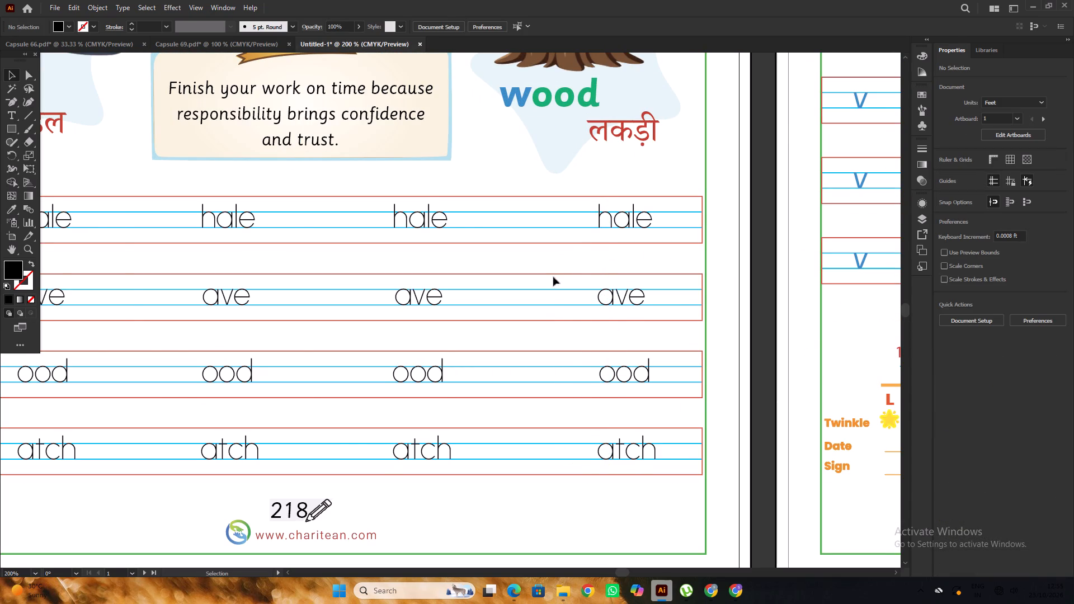
Look over the older open Capsule 69 document and the pages of the new untitled worksheet.
alt+scroll(559, 266, down, 4)
alt+scroll(479, 262, down, 2)
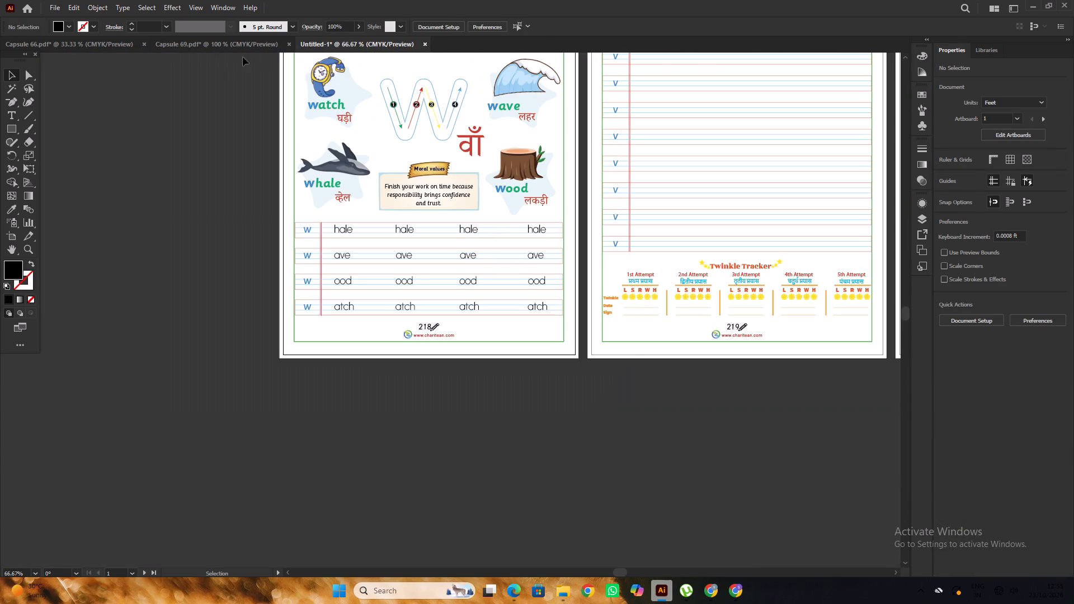
click(215, 44)
alt+scroll(484, 156, down, 2)
scroll(270, 143, up, 3)
click(361, 44)
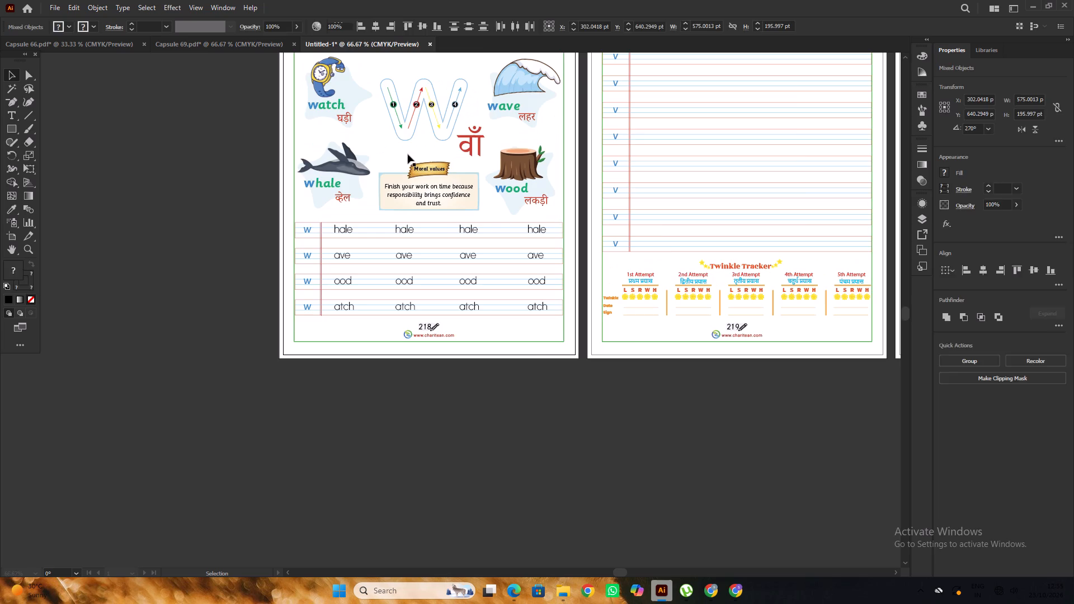
alt+scroll(410, 158, down, 1)
scroll(409, 158, up, 3)
click(262, 131)
Save the untitled worksheet as an Adobe PDF named Capsule 69 with the default PDF settings.
click(57, 10)
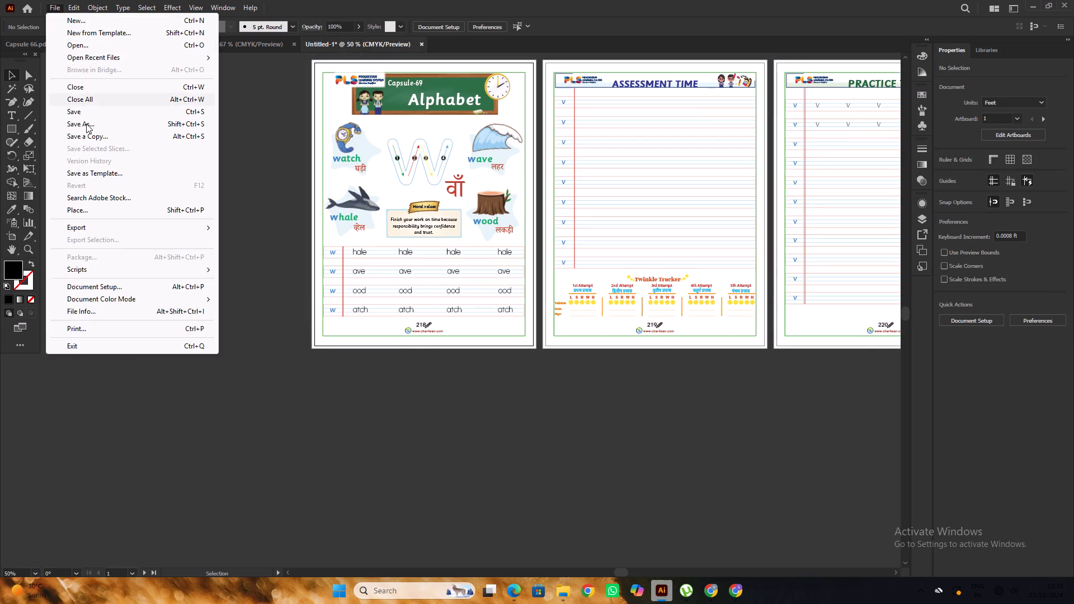
click(86, 124)
click(162, 455)
click(154, 478)
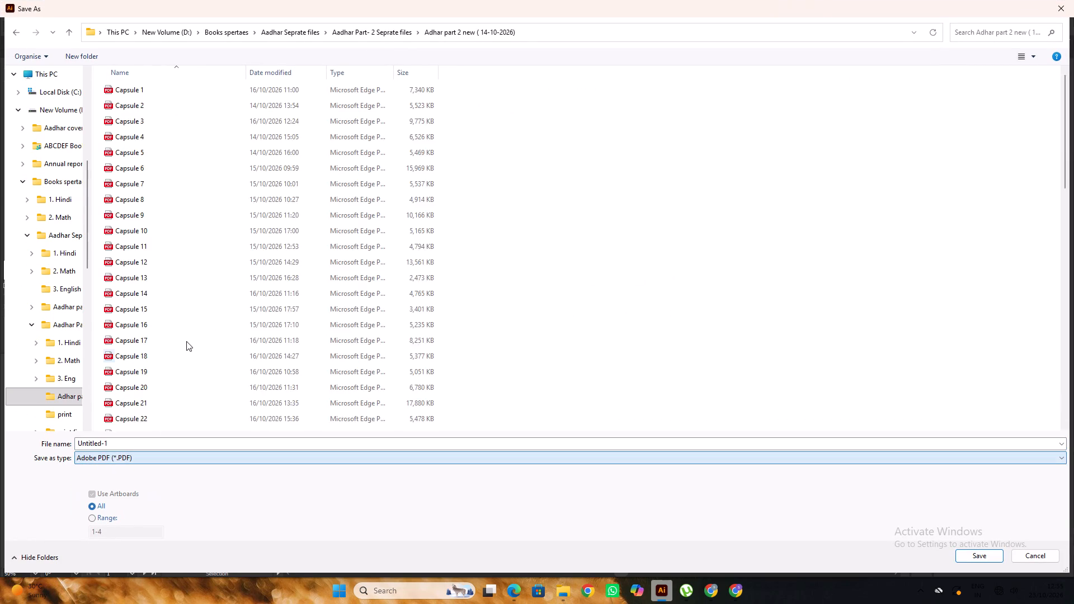
scroll(186, 337, down, 20)
scroll(186, 337, down, 6)
click(168, 426)
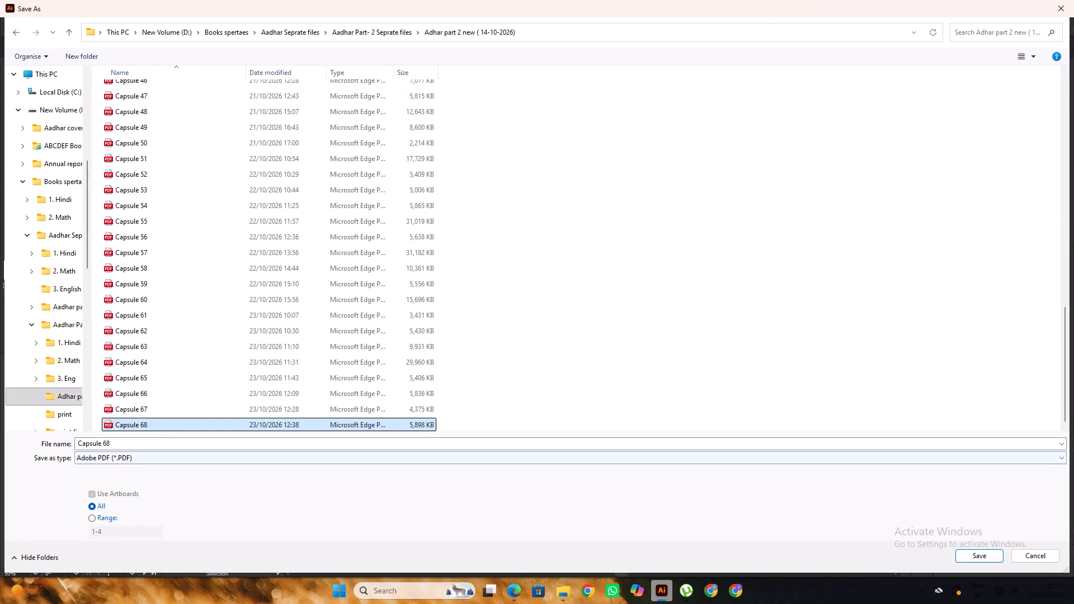
double_click(152, 443)
text(69)
key(Return)
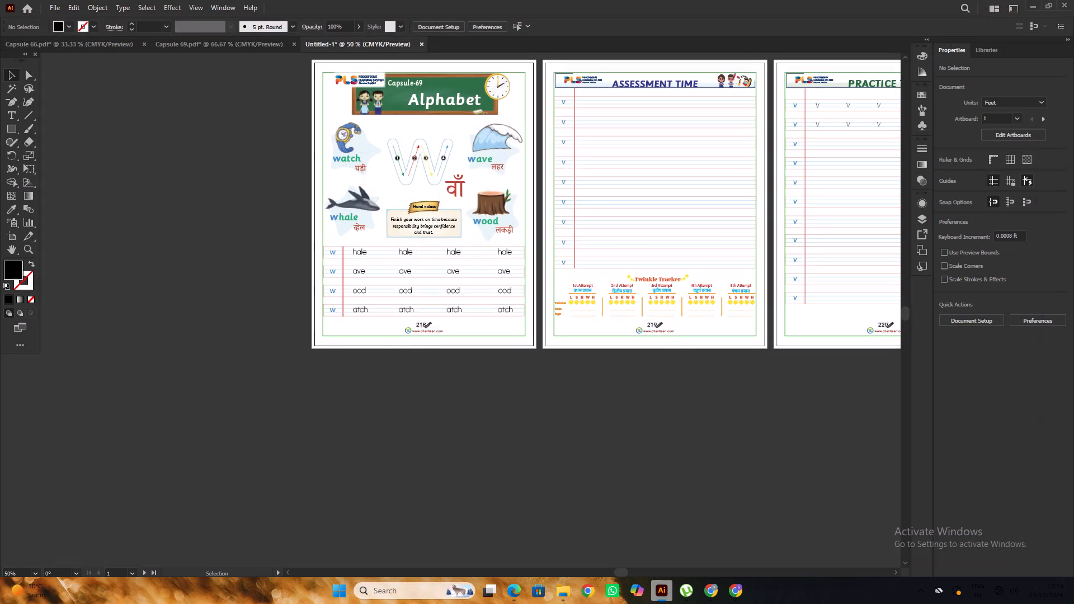
key(Return)
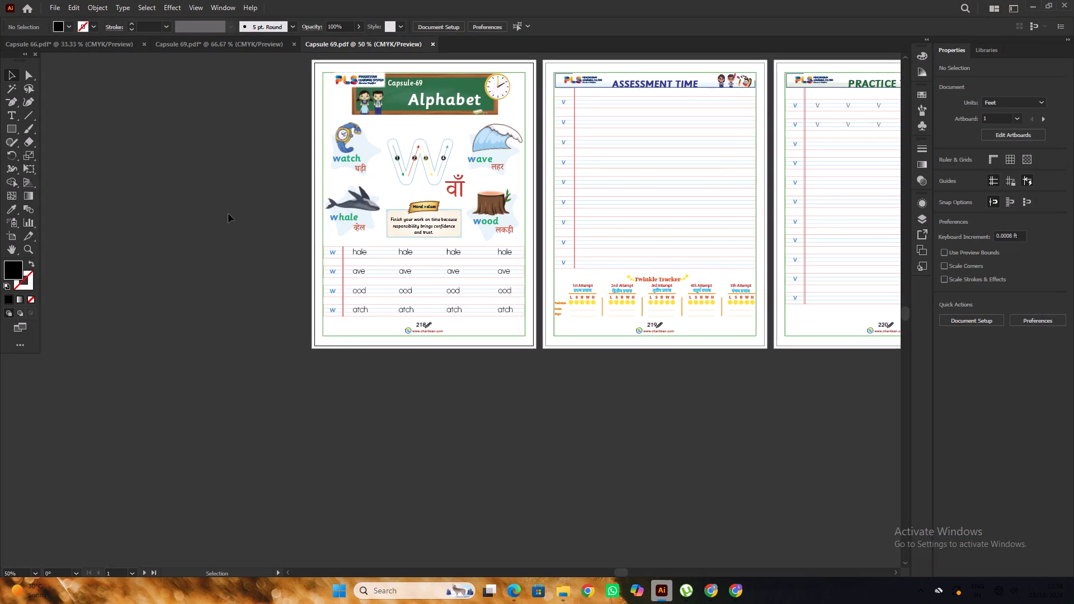
Copy the first dotted v from Capsule 66's vulture row, paste it in place in the new Capsule 69, and seat it on the whale row's blue lines.
scroll(371, 247, up, 1)
scroll(379, 266, down, 2)
alt+scroll(380, 253, up, 2)
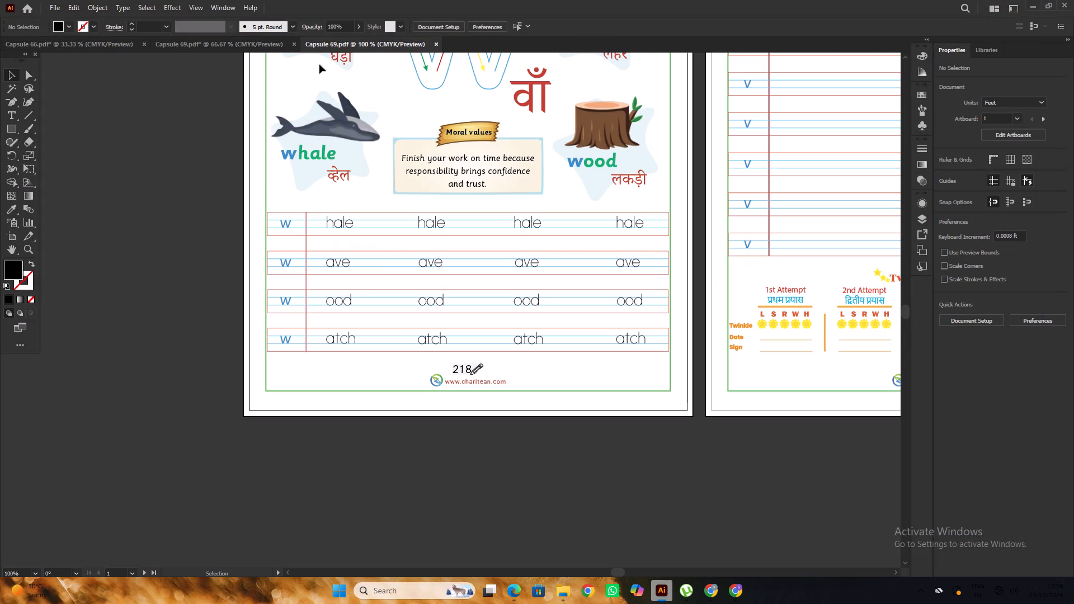
click(221, 45)
click(124, 47)
scroll(169, 239, down, 2)
click(140, 233)
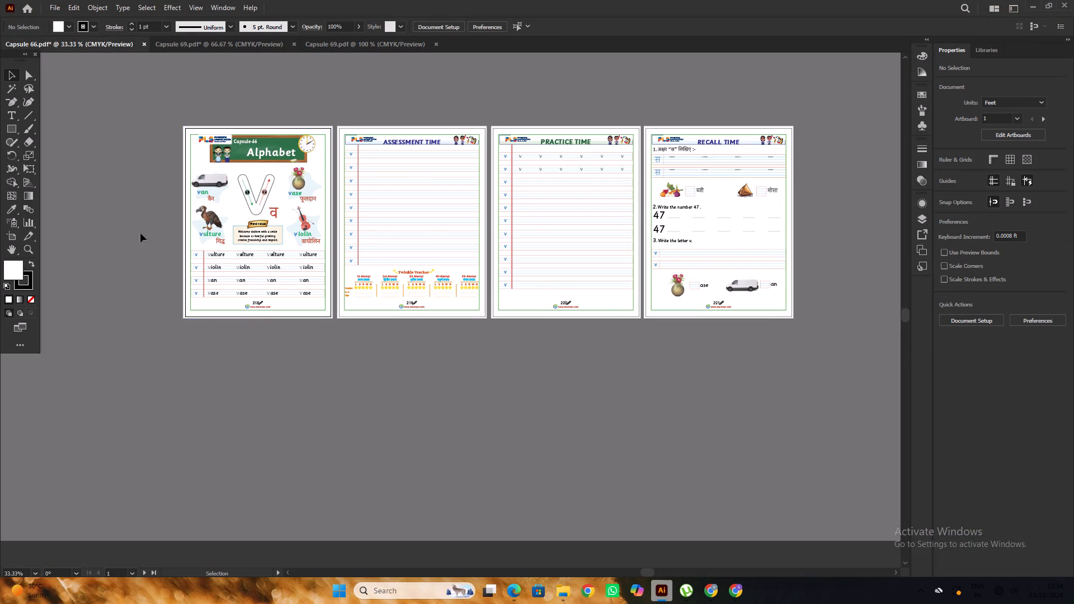
alt+scroll(199, 266, up, 3)
click(230, 231)
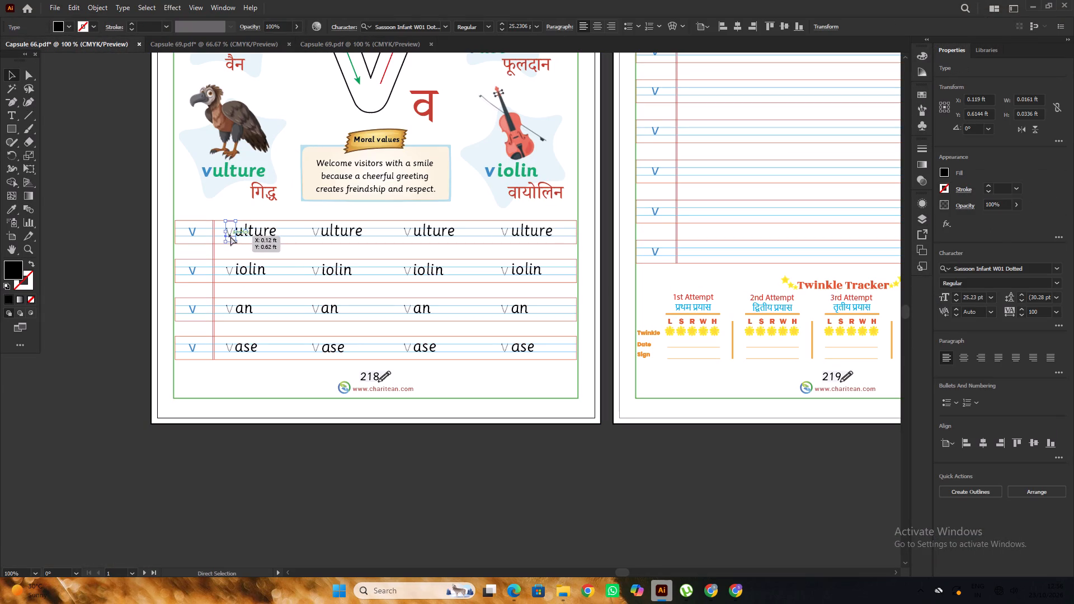
key(ctrl+c)
click(325, 41)
alt+scroll(327, 229, up, 3)
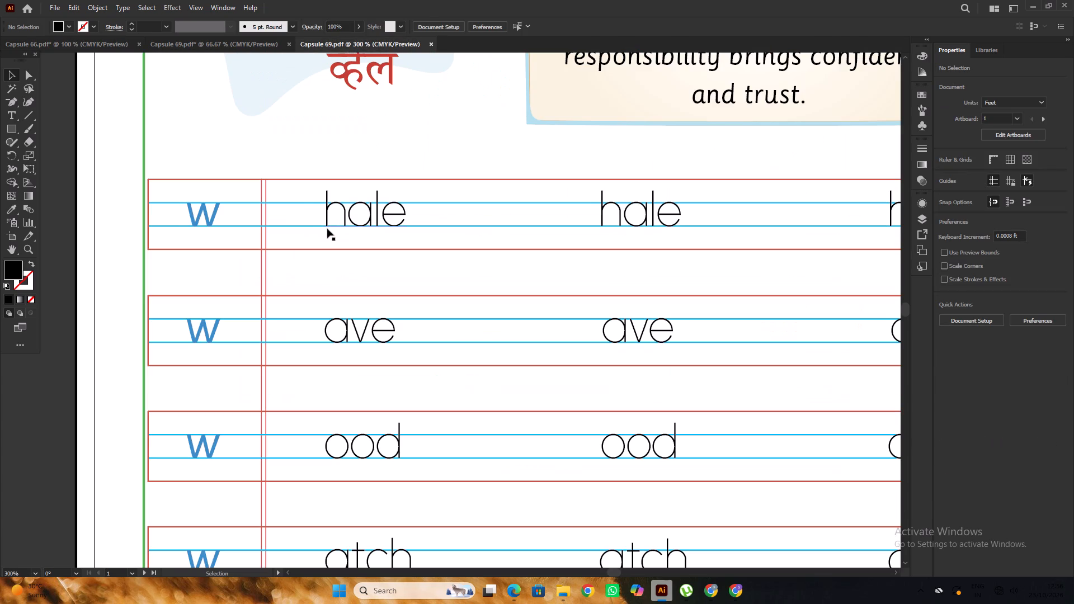
key(ctrl+f)
alt+scroll(313, 221, up, 3)
drag(314, 222, 309, 211)
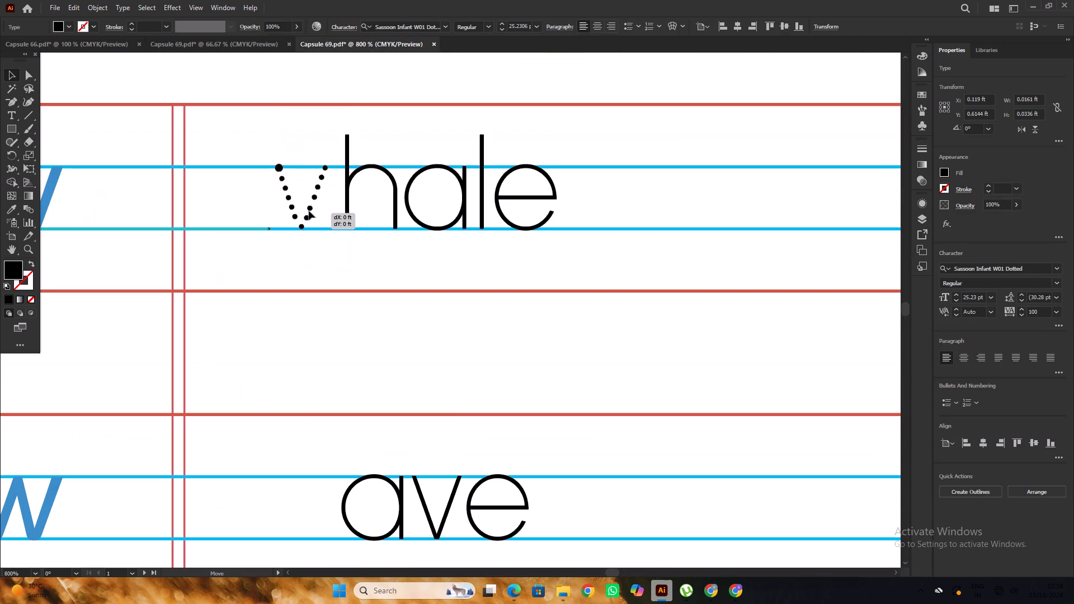
drag(309, 211, 307, 211)
Change the whale row's dotted v to w and shift it along the blue lines to sit just before the first "hale".
alt+scroll(346, 221, down, 3)
scroll(346, 221, up, 2)
double_click(326, 241)
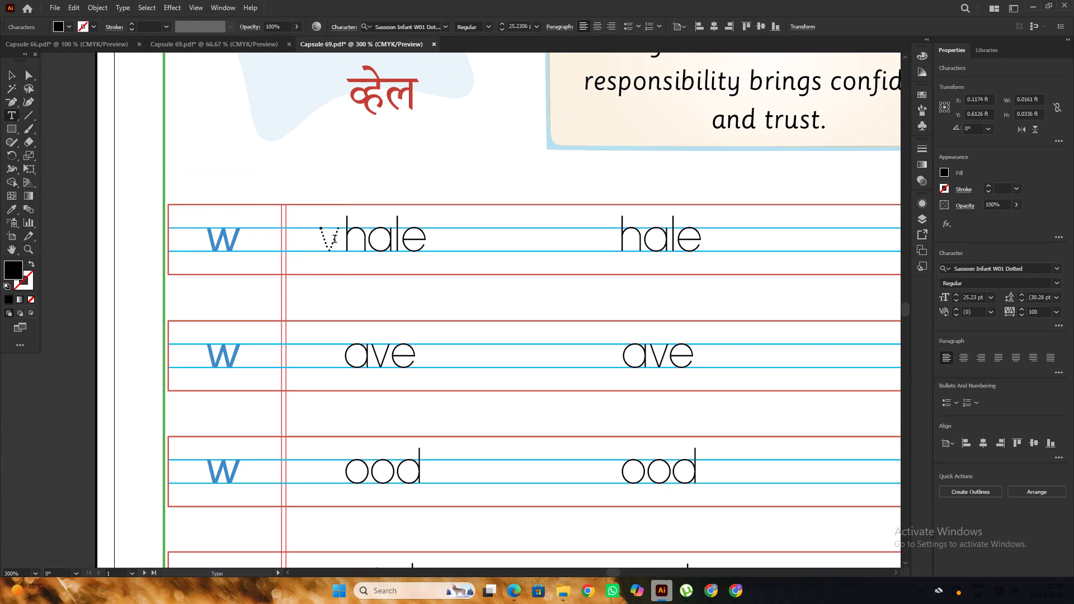
drag(335, 240, 321, 251)
key(w)
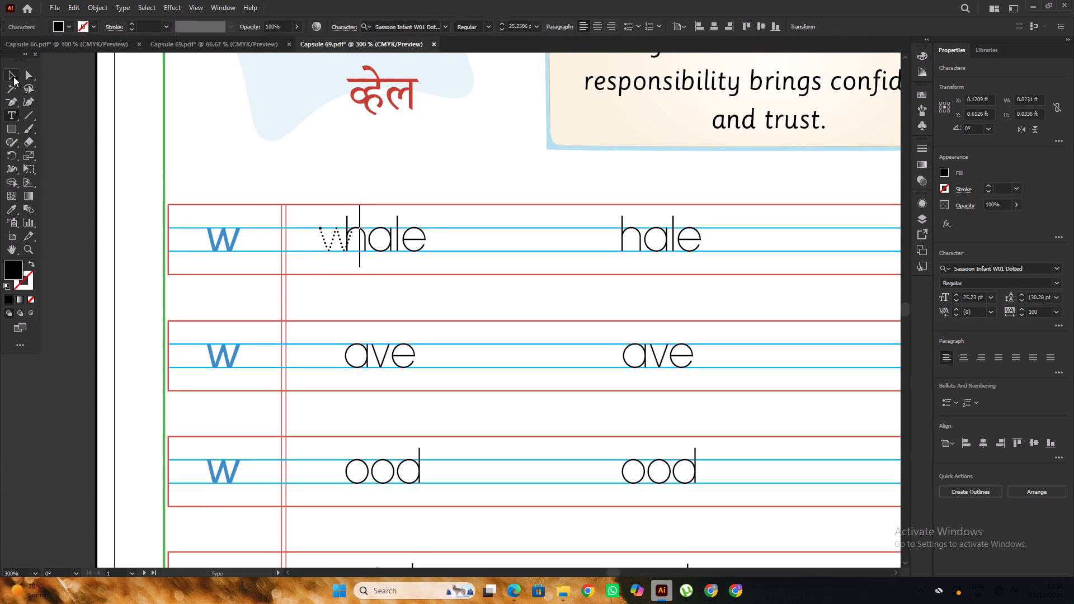
click(13, 77)
alt+scroll(321, 235, up, 4)
drag(368, 258, 315, 259)
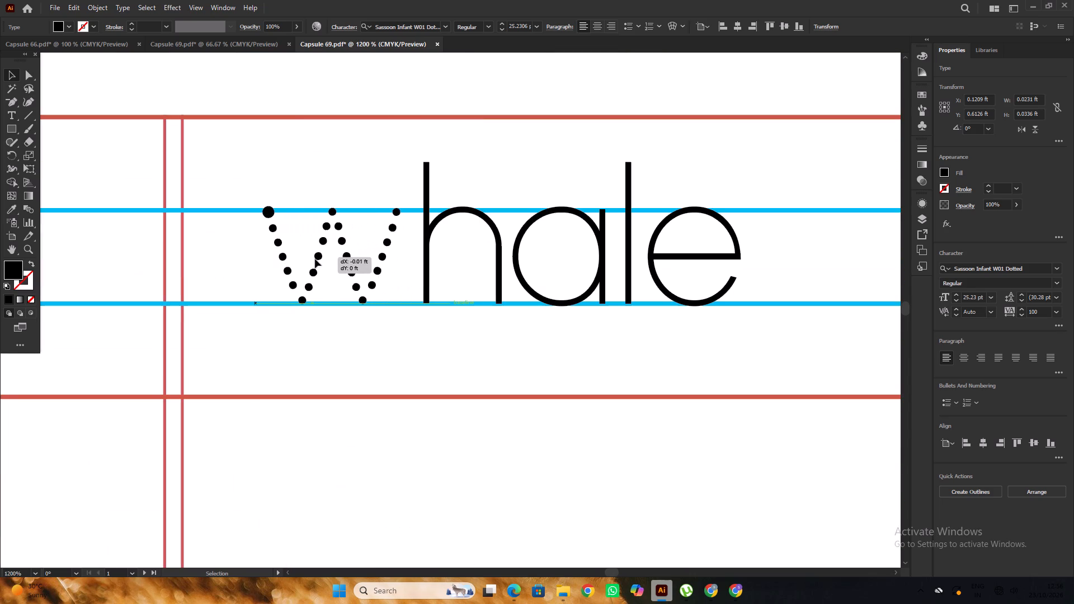
drag(315, 259, 313, 259)
alt+scroll(286, 242, down, 9)
click(295, 251)
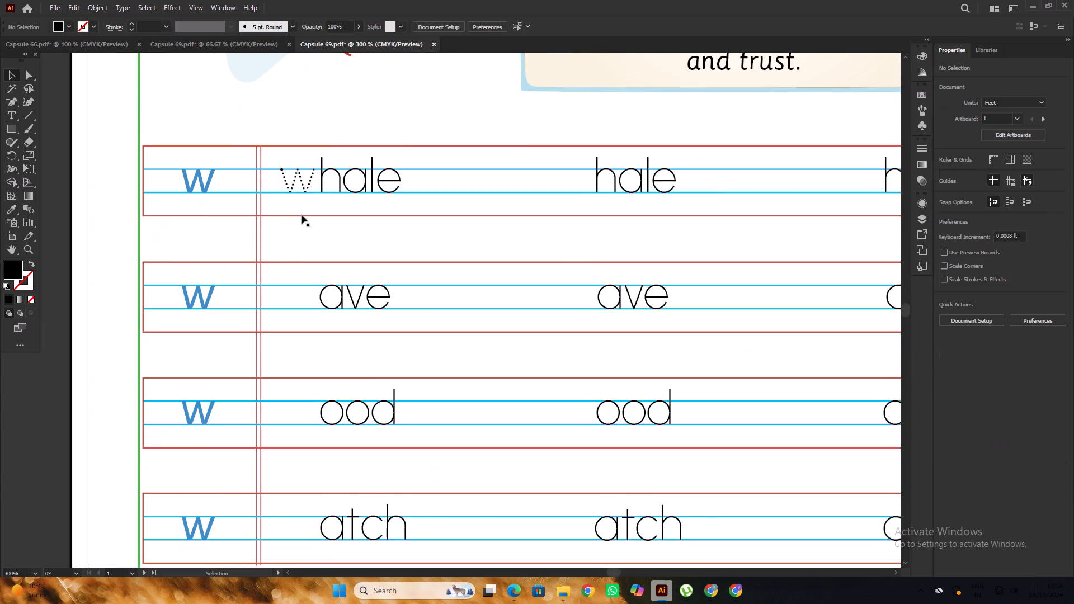
Duplicate the dotted w straight down before the first "ave", "ood" and "atch", seated on the blue lines.
scroll(302, 215, down, 4)
alt+scroll(298, 195, up, 1)
alt+drag(309, 115, 304, 275)
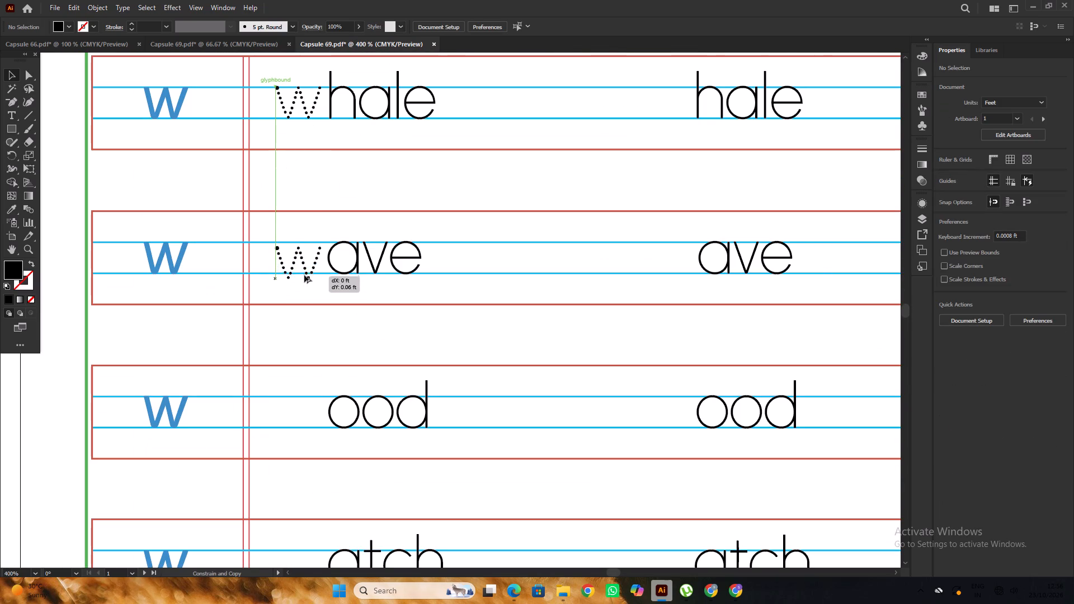
alt+drag(304, 275, 304, 273)
scroll(305, 257, down, 4)
alt+drag(309, 220, 313, 353)
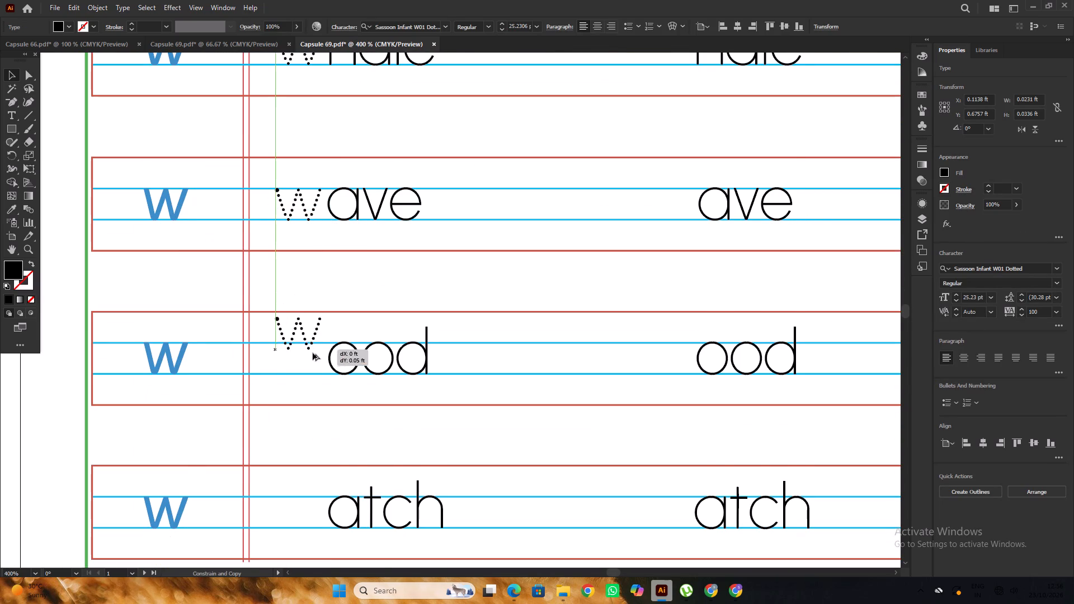
alt+drag(313, 353, 312, 374)
alt+scroll(309, 338, down, 9)
alt+scroll(302, 312, up, 3)
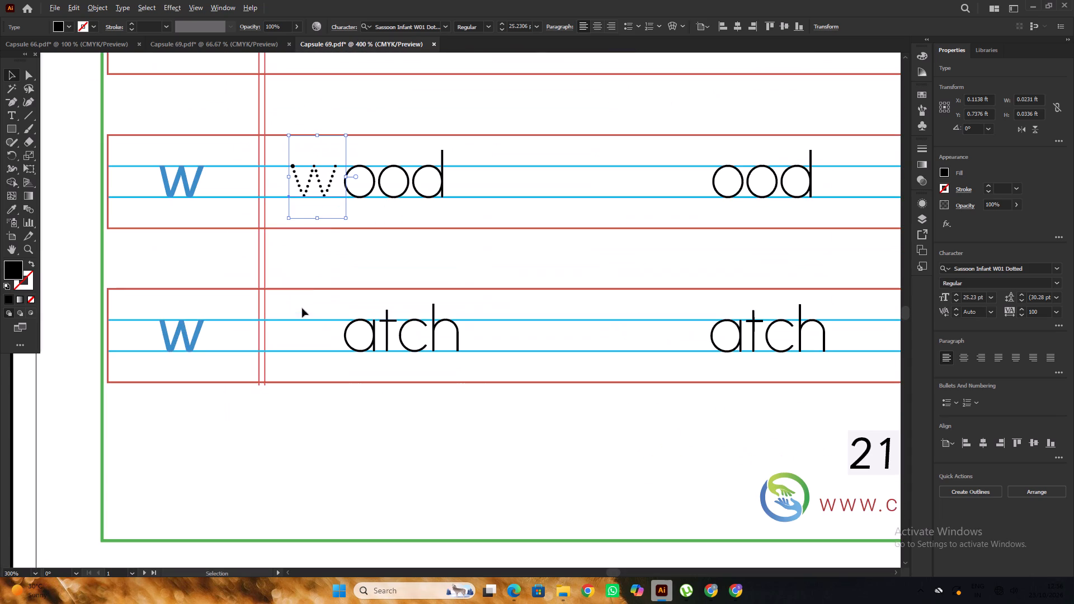
alt+drag(323, 197, 320, 350)
Duplicate the four first-column dotted w letters horizontally so they sit before the second word of each row.
alt+scroll(299, 305, down, 3)
scroll(293, 275, up, 3)
click(309, 183)
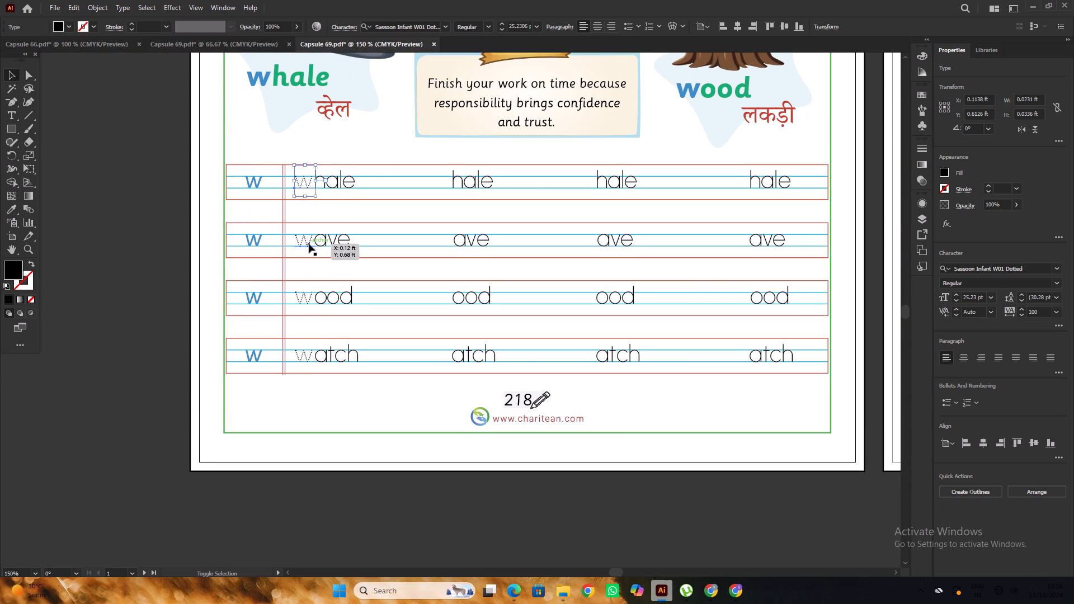
shift+click(309, 244)
shift+click(306, 301)
shift+click(308, 358)
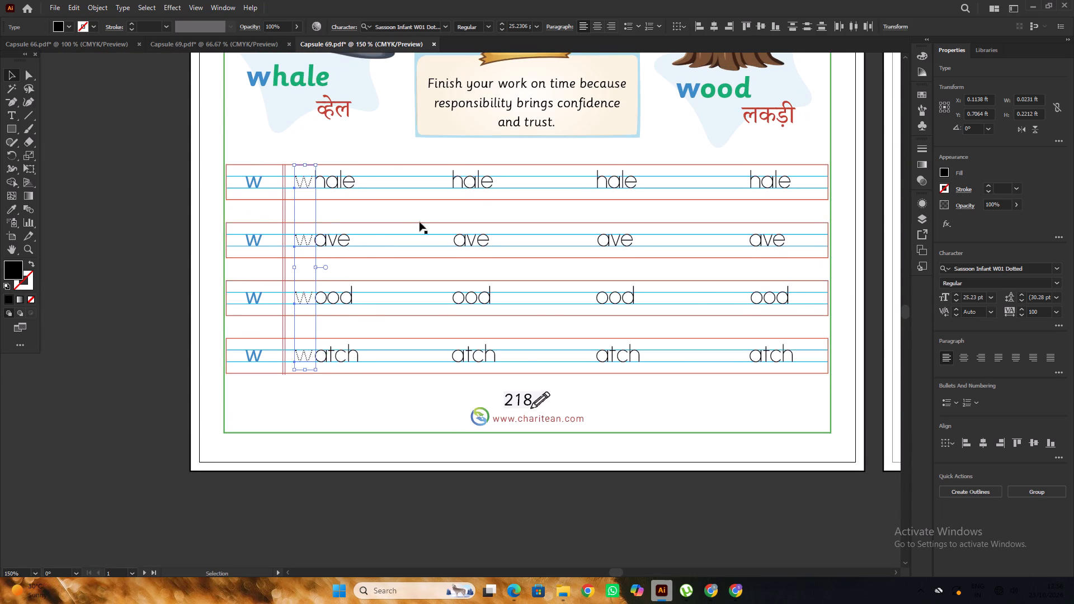
alt+scroll(420, 220, down, 1)
alt+scroll(517, 216, up, 2)
alt+drag(173, 180, 328, 190)
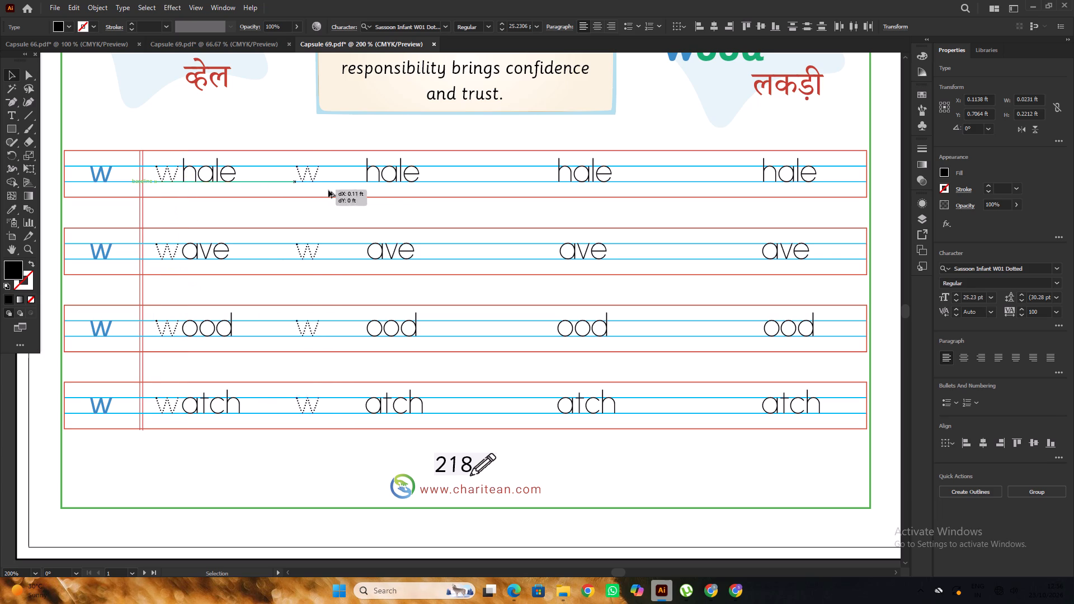
alt+drag(328, 190, 355, 191)
Duplicate the four dotted w letters horizontally before the third and fourth words of each row, and deselect them.
drag(354, 178, 547, 181)
alt+scroll(323, 200, down, 2)
alt+scroll(480, 183, up, 2)
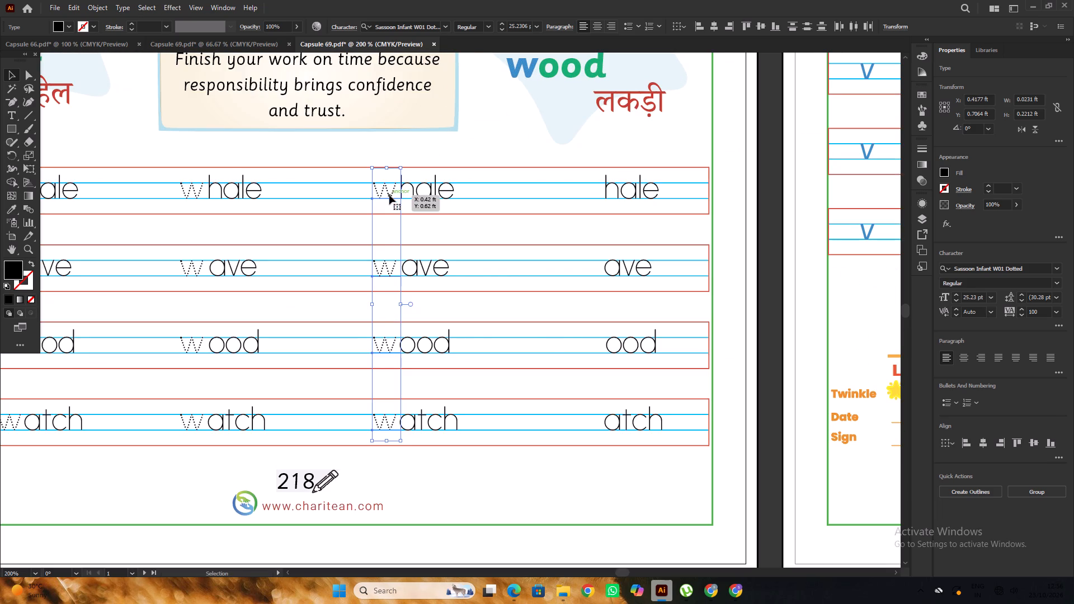
drag(389, 195, 593, 200)
alt+scroll(345, 262, down, 4)
click(541, 423)
On the Assessment Time page, change the blue margin letter v in the first row to w.
key(space)
drag(671, 377, 555, 441)
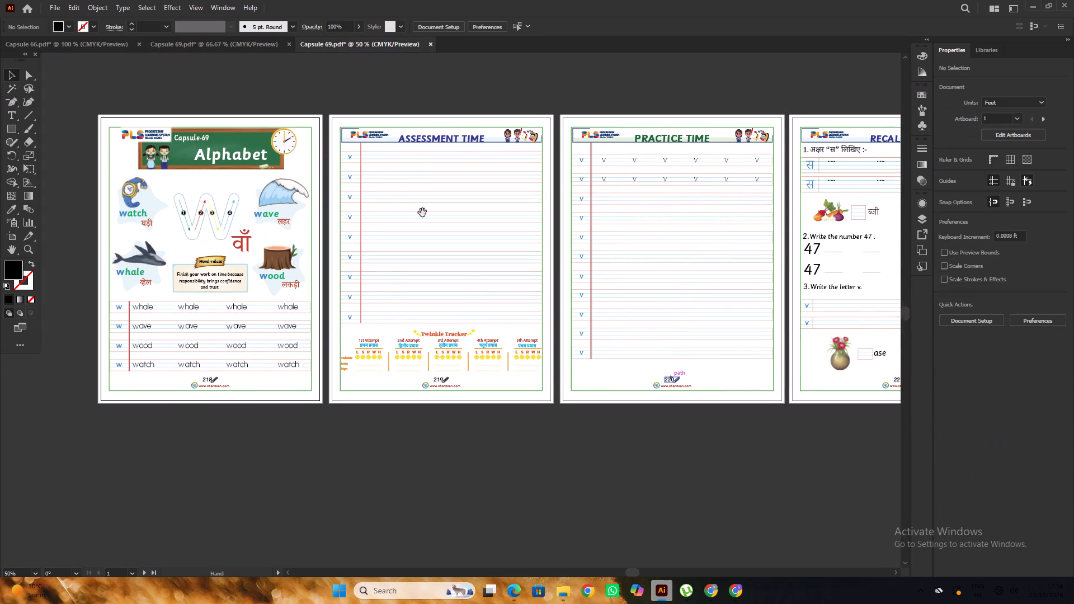
alt+scroll(355, 162, up, 1)
click(351, 155)
alt+scroll(349, 156, up, 3)
double_click(348, 155)
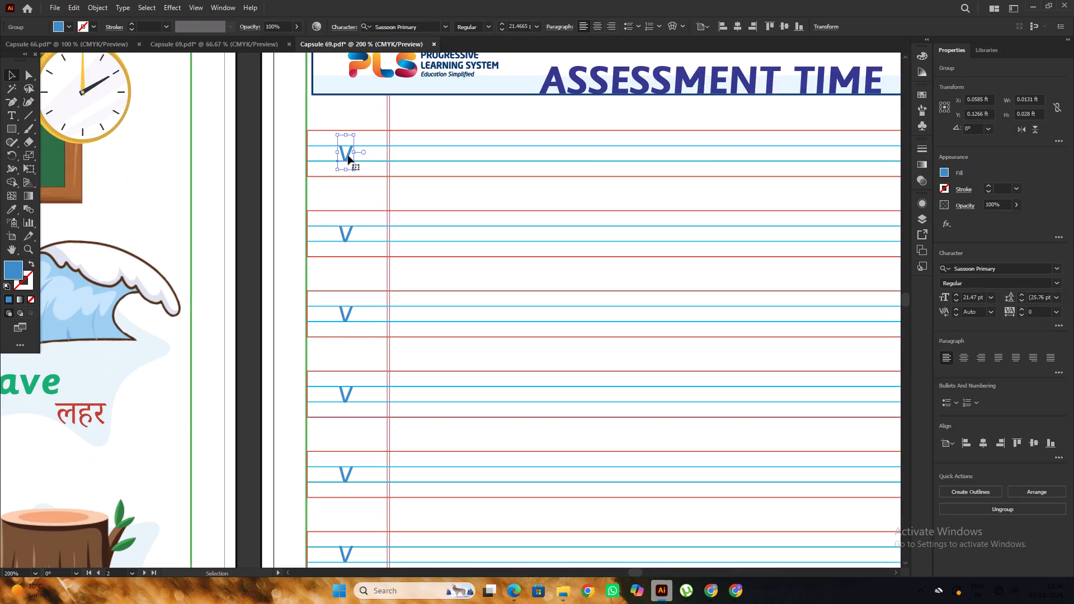
click(346, 153)
triple_click(256, 167)
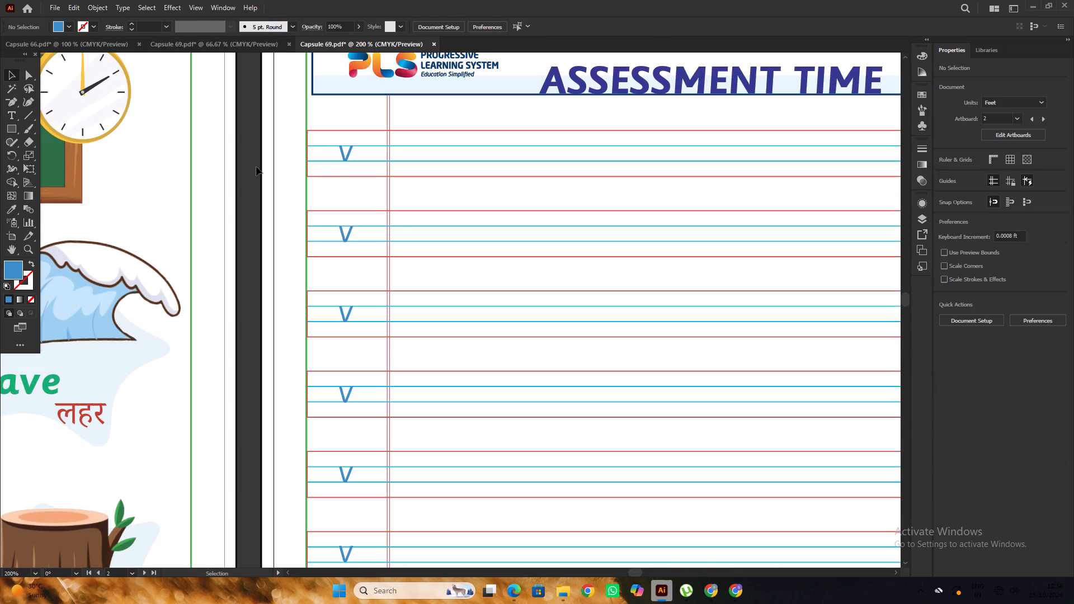
key(t)
drag(350, 149, 342, 157)
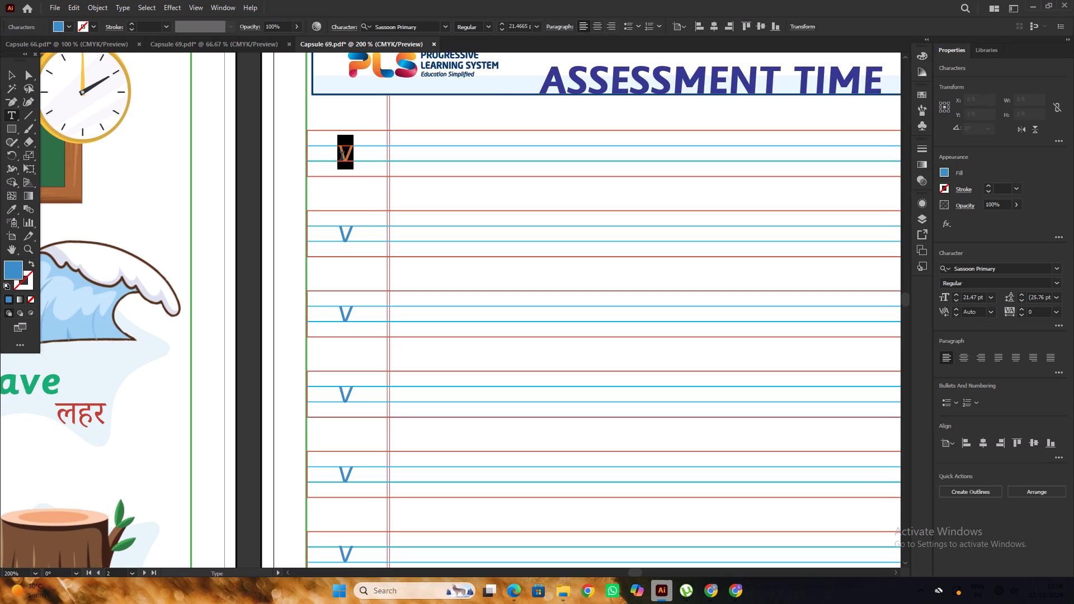
key(w)
Change the blue margin v to w in the second through fifth rows of the Assessment Time page.
scroll(342, 157, down, 2)
drag(352, 212, 340, 219)
key(w)
scroll(333, 172, down, 6)
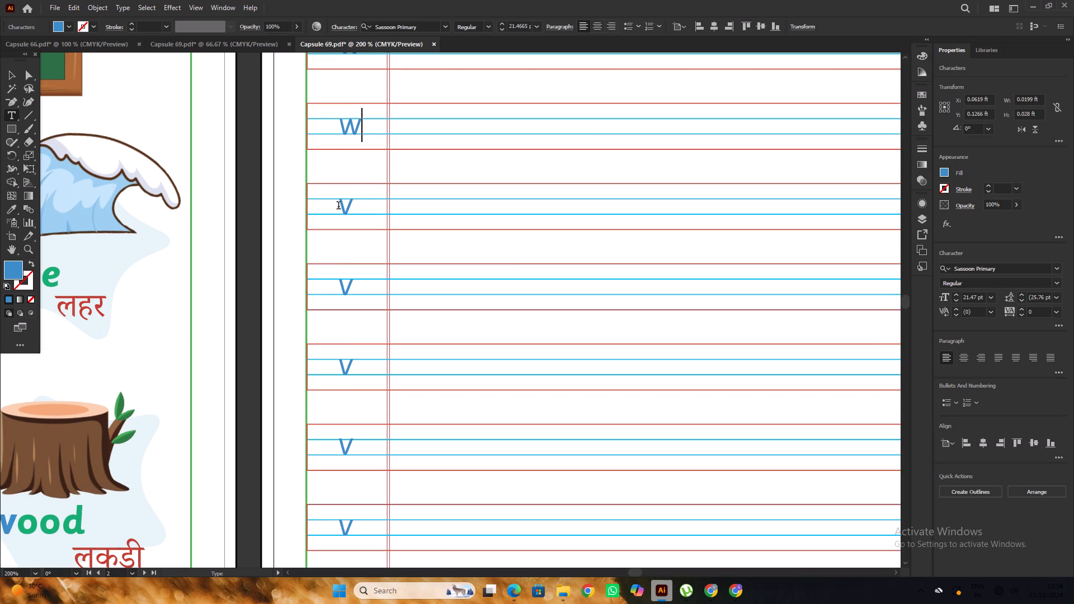
drag(351, 205, 341, 212)
key(w)
scroll(335, 183, down, 6)
drag(351, 209, 338, 218)
key(w)
scroll(334, 183, down, 7)
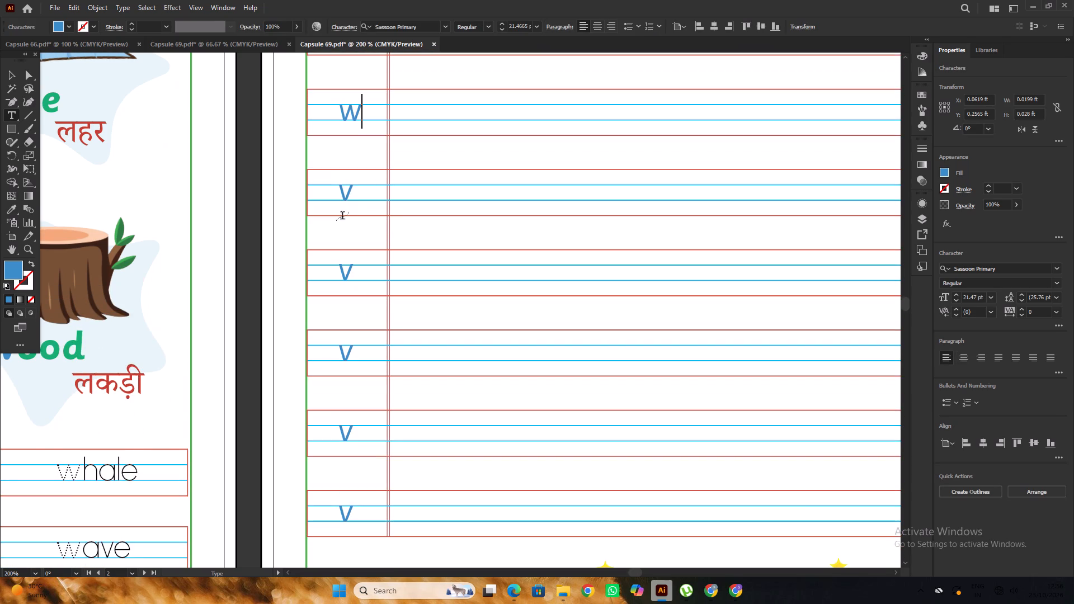
drag(350, 196, 337, 207)
key(w)
Change the blue margin v to w in the last four rows of the Assessment Time page.
scroll(338, 191, down, 5)
drag(351, 203, 338, 212)
key(w)
scroll(333, 194, down, 6)
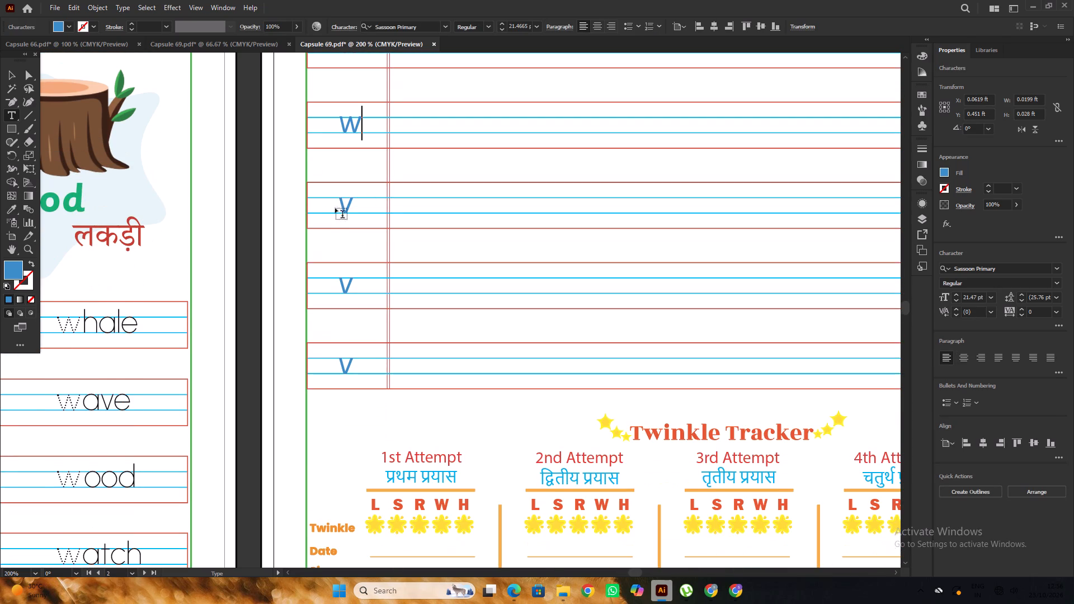
drag(351, 205, 337, 216)
key(w)
scroll(336, 200, down, 6)
key(w)
drag(351, 206, 333, 219)
key(w)
scroll(329, 201, down, 3)
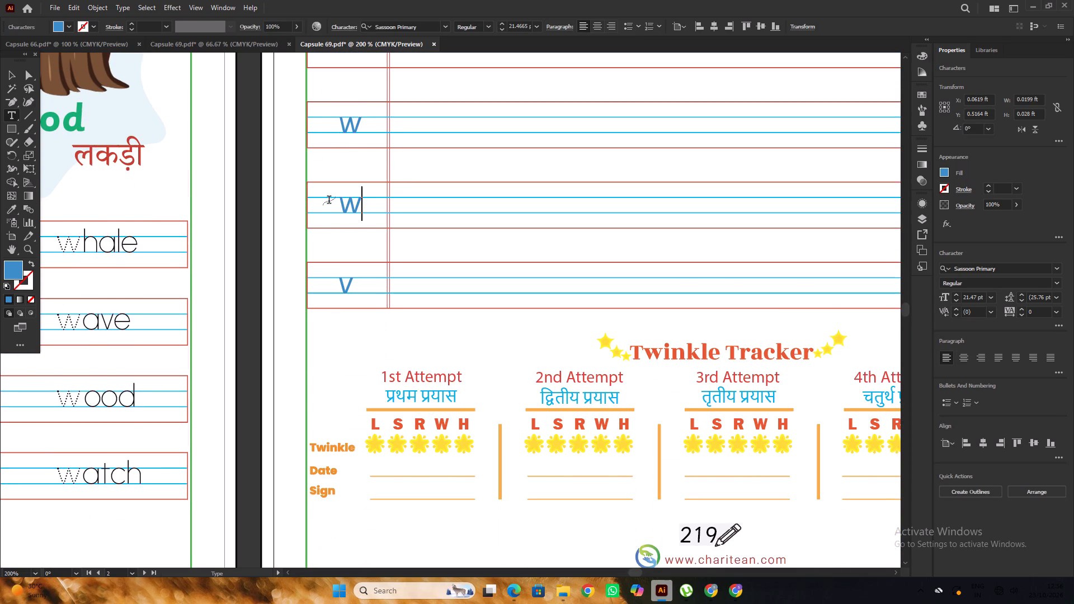
scroll(329, 201, down, 3)
drag(353, 207, 333, 220)
key(w)
Select all nine blue w letters on the Assessment Time page, shift them slightly left to centre in the margin column, and deselect.
alt+scroll(343, 207, down, 4)
scroll(343, 207, up, 7)
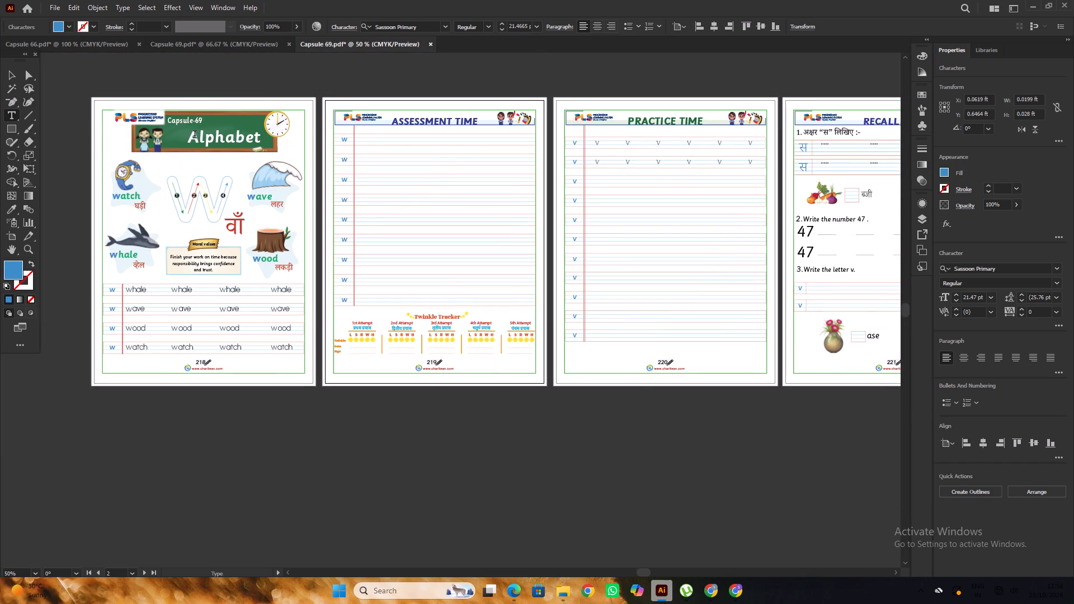
click(8, 76)
click(332, 88)
scroll(332, 83, down, 3)
alt+scroll(322, 107, up, 2)
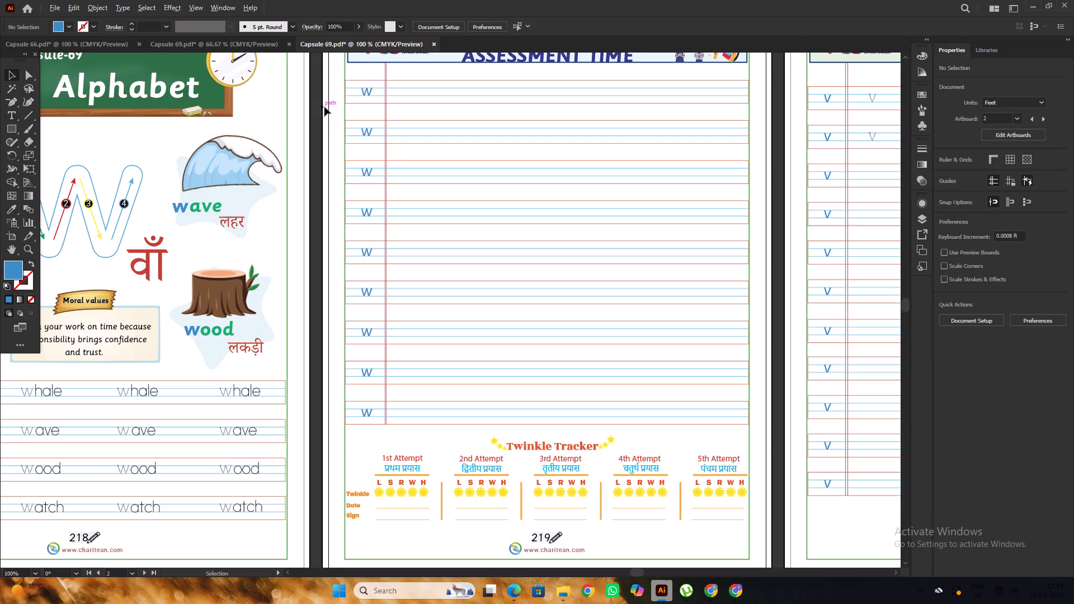
alt+scroll(353, 106, up, 1)
click(376, 86)
shift+click(376, 150)
scroll(371, 131, down, 4)
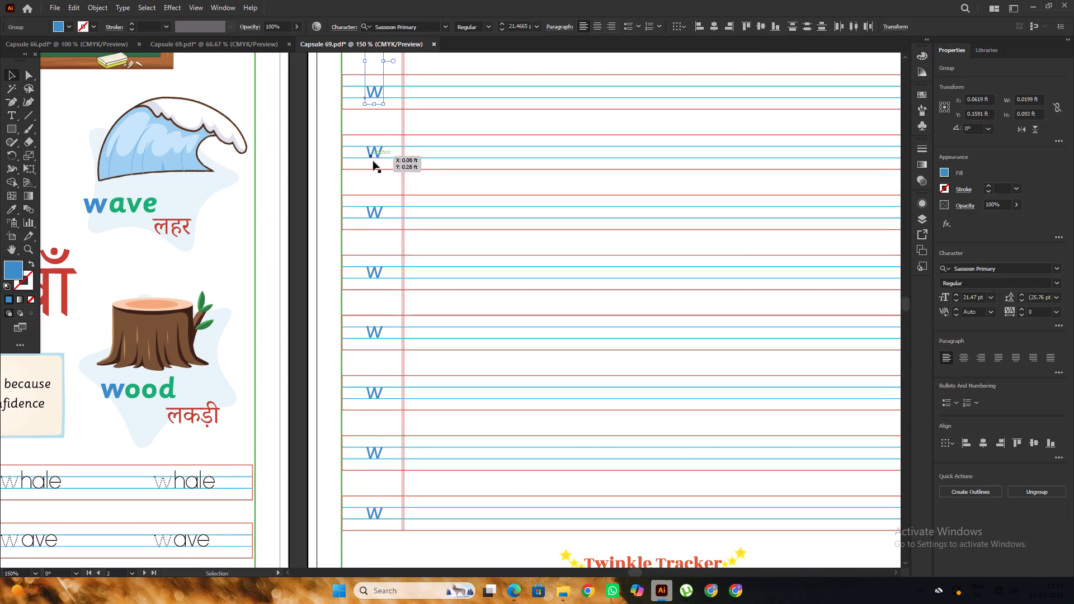
shift+click(376, 156)
scroll(376, 152, down, 4)
shift+click(376, 161)
scroll(373, 147, down, 5)
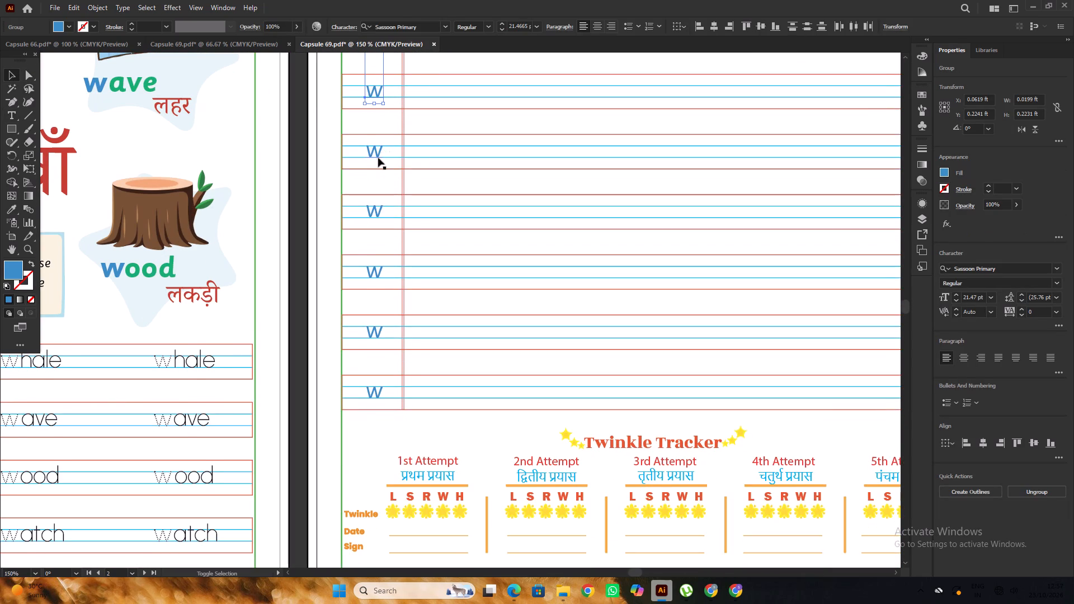
shift+click(378, 155)
scroll(378, 155, down, 3)
shift+click(379, 176)
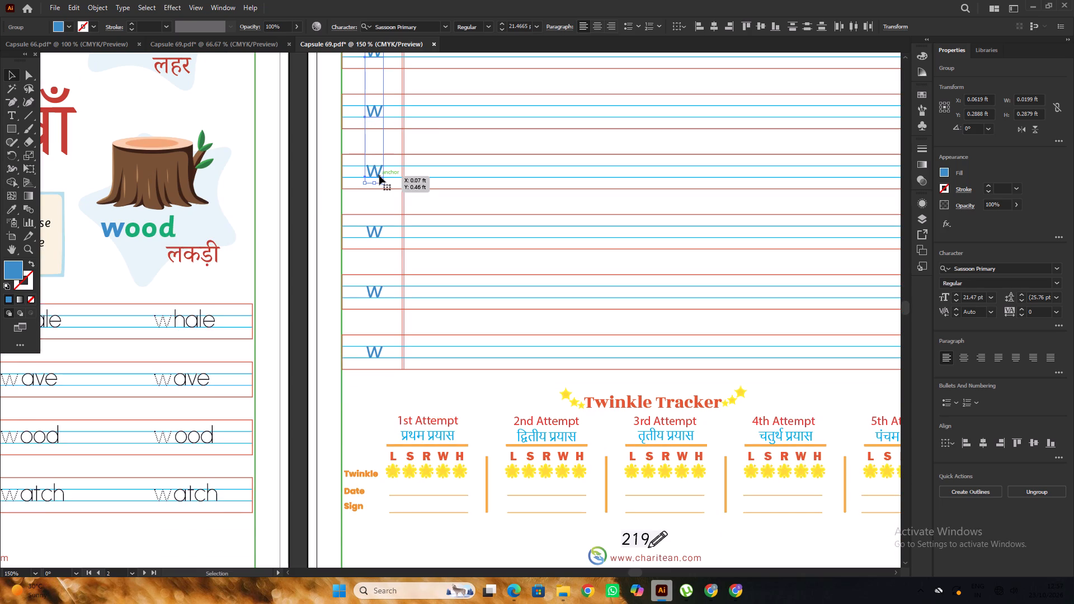
scroll(400, 154, down, 4)
alt+scroll(378, 183, up, 1)
shift+click(378, 182)
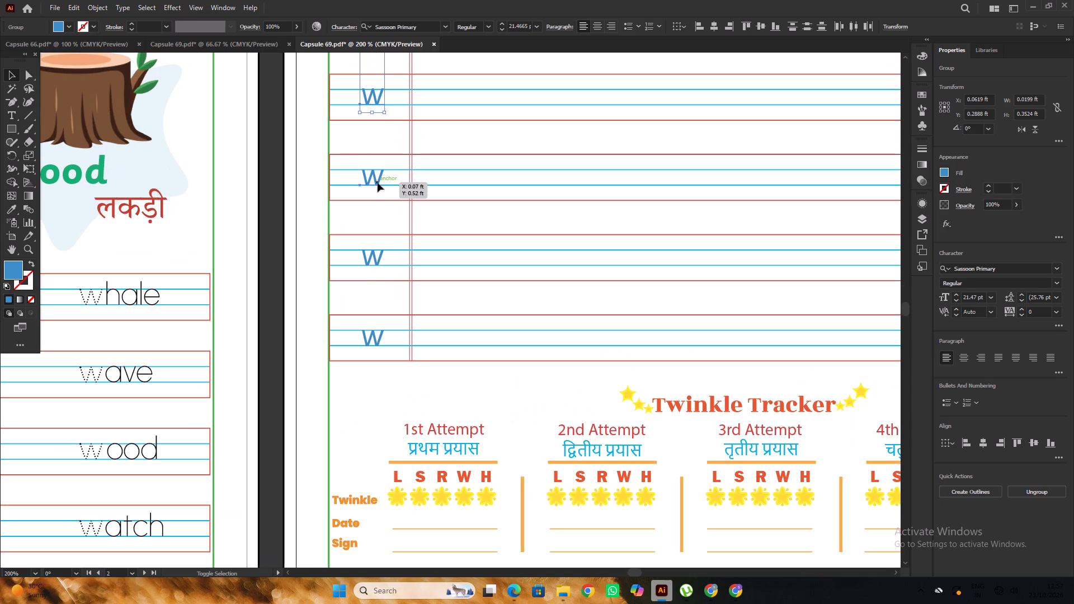
shift+click(379, 261)
scroll(379, 236, down, 5)
alt+scroll(376, 277, up, 1)
shift+click(379, 276)
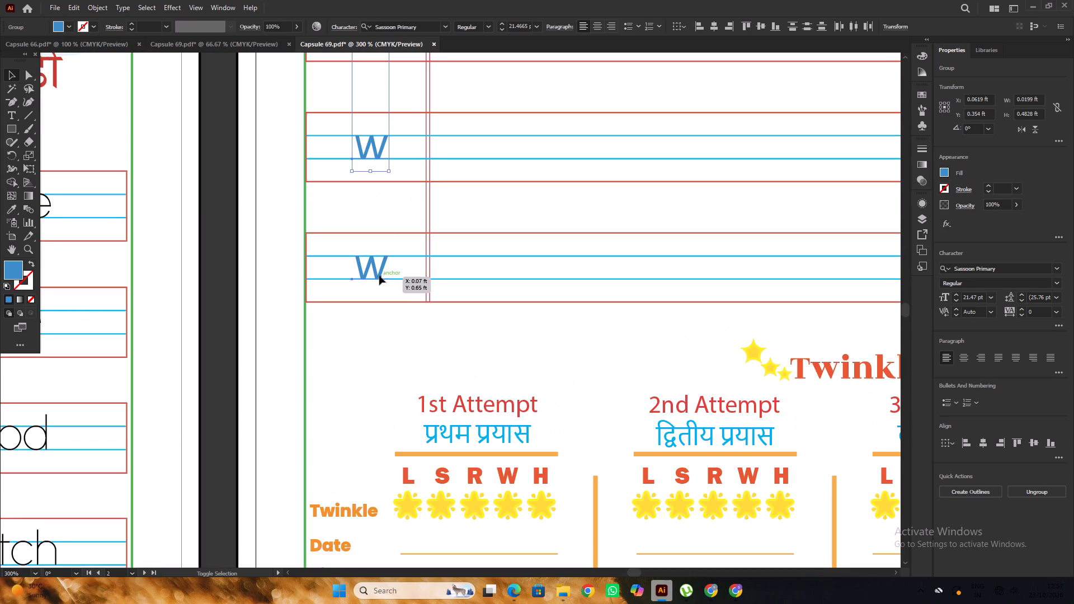
alt+scroll(386, 266, down, 3)
scroll(387, 263, up, 14)
alt+scroll(381, 182, up, 4)
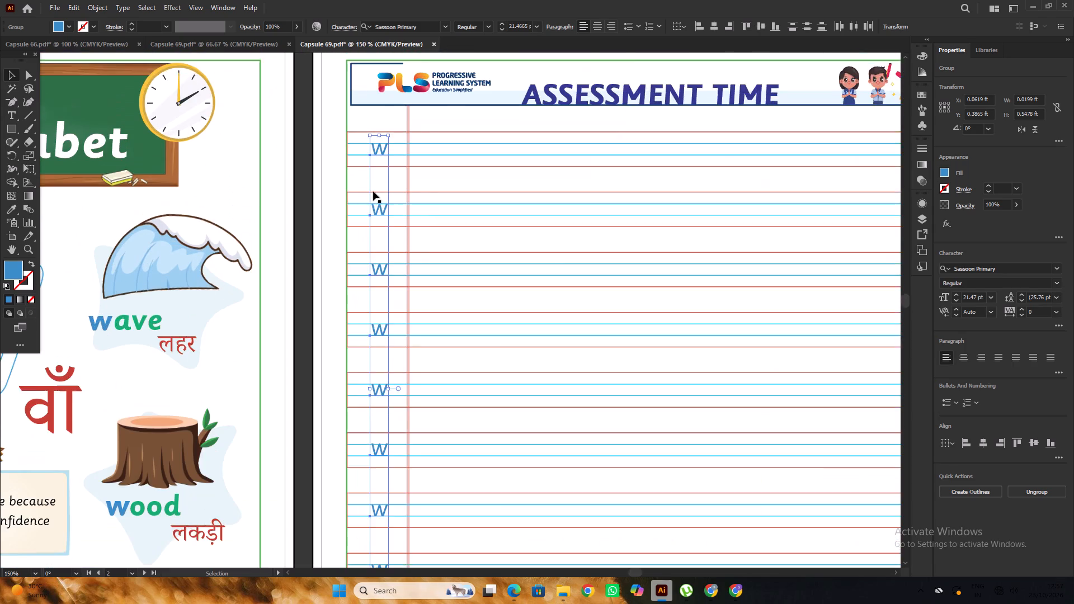
alt+scroll(373, 191, up, 3)
scroll(377, 211, down, 3)
alt+scroll(378, 210, up, 2)
drag(425, 196, 409, 196)
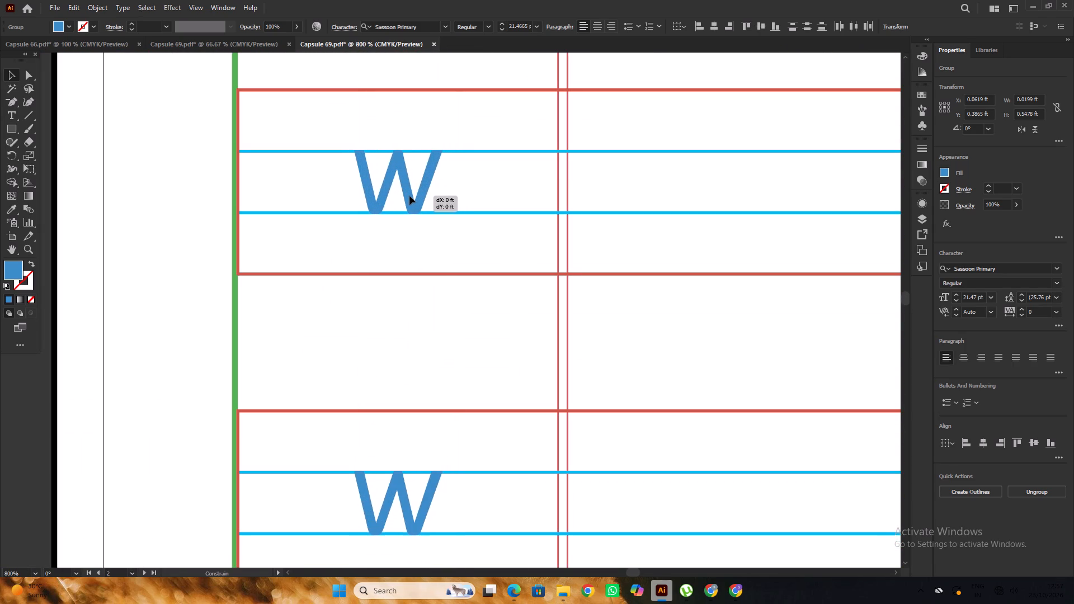
drag(409, 196, 406, 196)
alt+scroll(308, 180, down, 11)
click(374, 101)
On the Practice Time page, change the blue margin v to w in the first three rows.
key(space)
drag(481, 103, 404, 117)
click(442, 116)
alt+scroll(397, 190, up, 2)
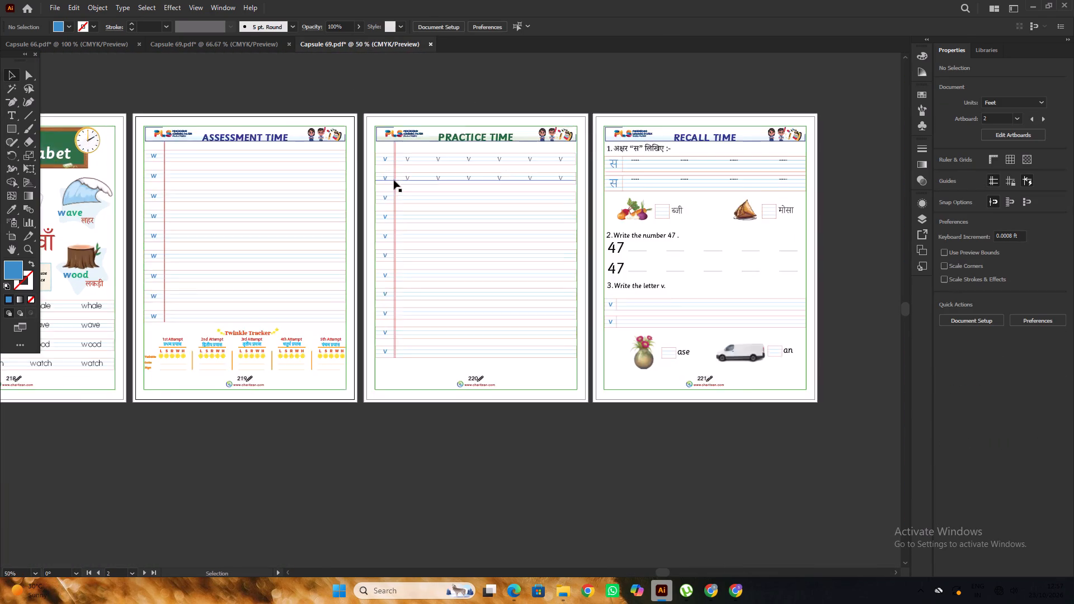
alt+scroll(394, 180, up, 1)
alt+scroll(375, 136, up, 2)
key(t)
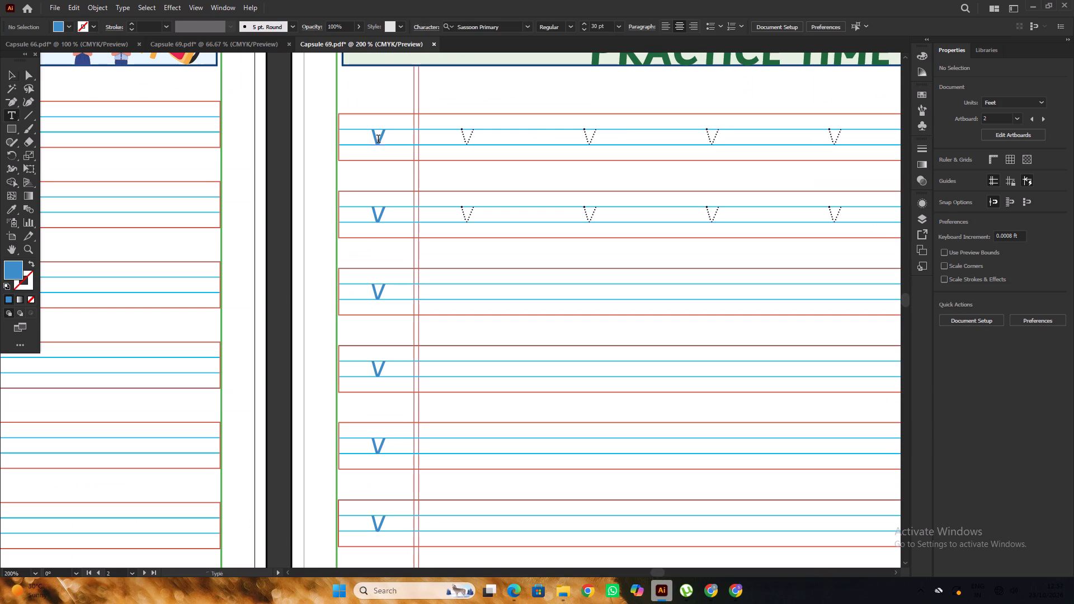
drag(381, 139, 376, 143)
key(q)
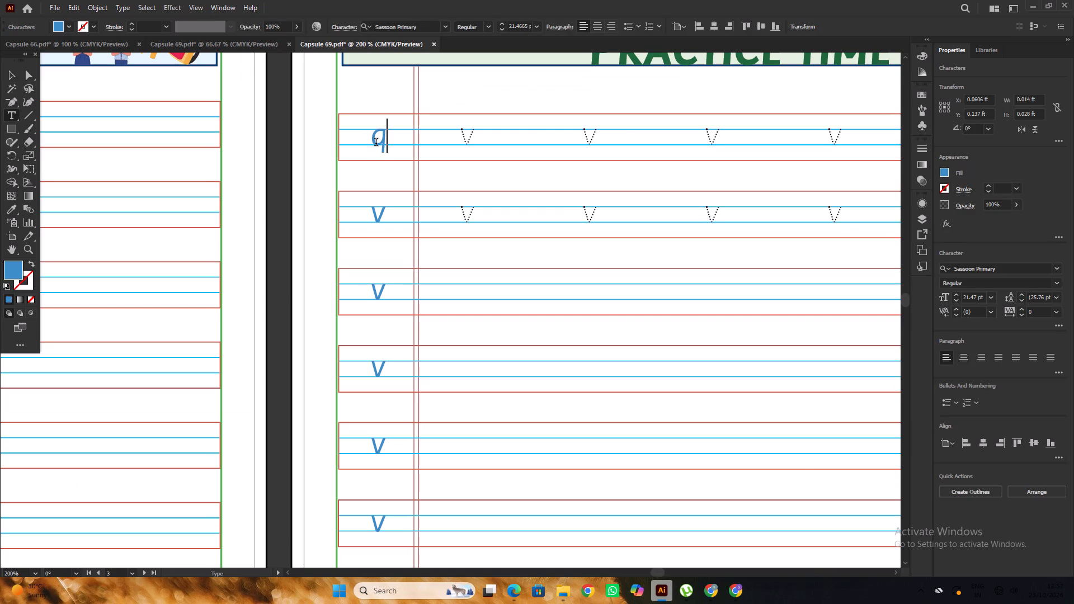
key(BackSpace)
key(w)
scroll(376, 143, down, 4)
drag(383, 159, 375, 167)
key(w)
scroll(369, 153, down, 6)
drag(380, 158, 369, 167)
key(w)
Change the blue margin v to w in the fourth through seventh rows of the Practice Time page.
scroll(365, 158, down, 5)
drag(381, 169, 377, 173)
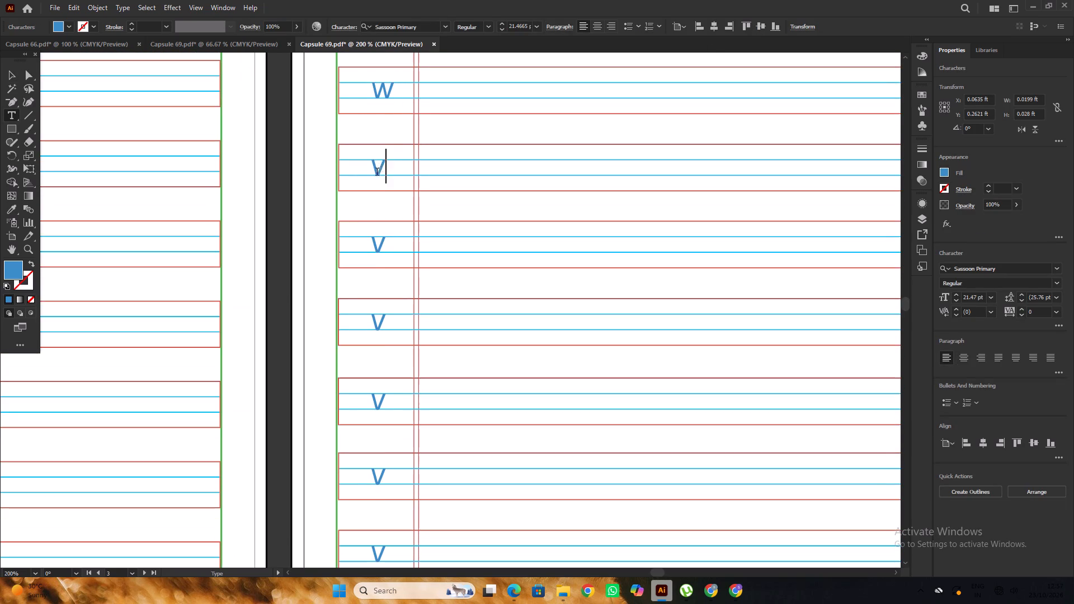
drag(377, 173, 370, 179)
key(w)
scroll(361, 165, down, 5)
drag(380, 180, 366, 194)
key(w)
scroll(364, 176, down, 6)
drag(383, 178, 370, 184)
key(w)
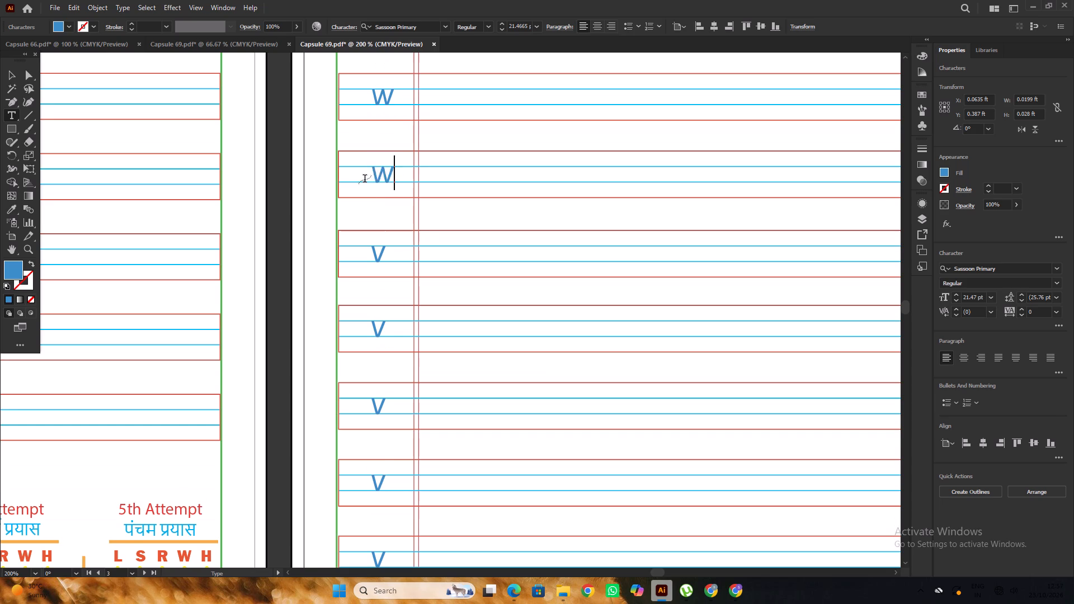
scroll(360, 170, down, 6)
drag(383, 178, 370, 190)
key(w)
Change the blue margin v to w in the last four rows of the Practice Time page.
scroll(369, 185, down, 4)
drag(379, 199, 370, 207)
key(w)
scroll(367, 199, down, 4)
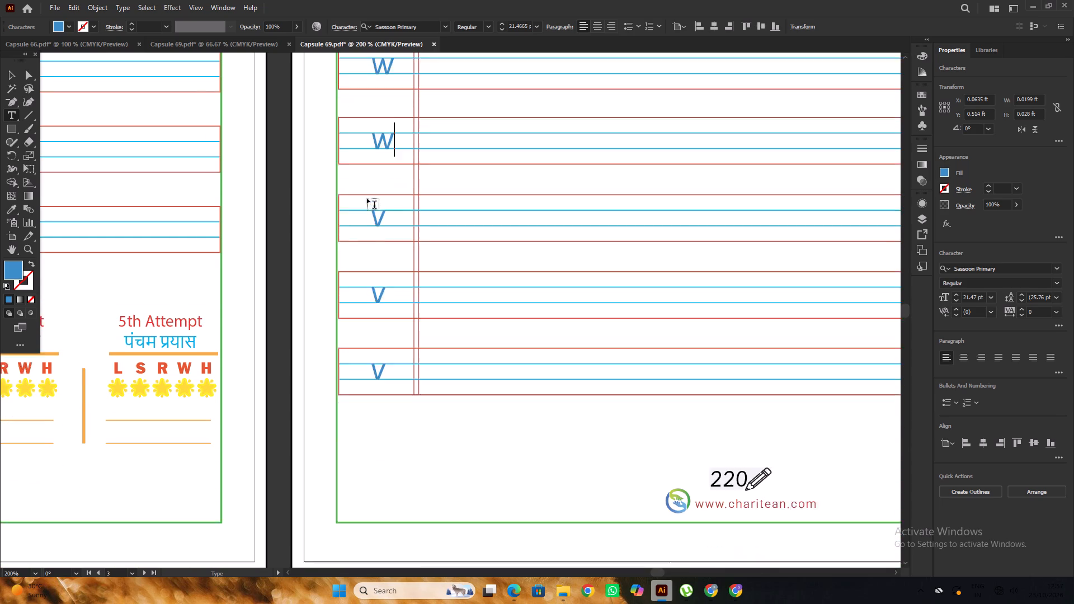
scroll(367, 199, down, 2)
drag(381, 200, 369, 207)
key(w)
scroll(368, 202, down, 5)
key(w)
drag(380, 205, 370, 216)
key(w)
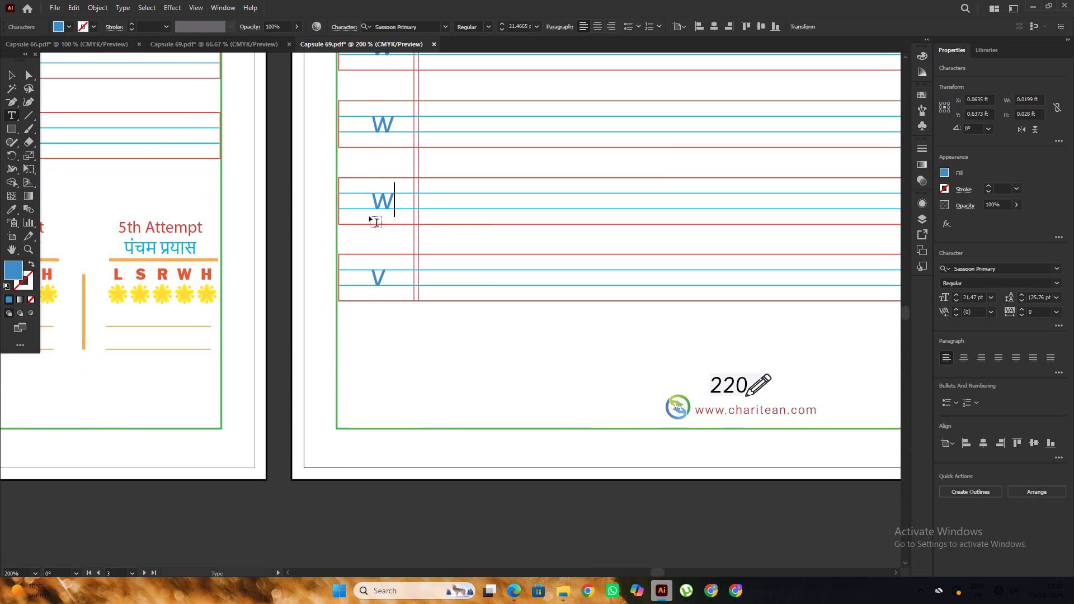
scroll(369, 218, down, 4)
drag(382, 228, 373, 237)
key(w)
scroll(370, 226, down, 4)
key(w)
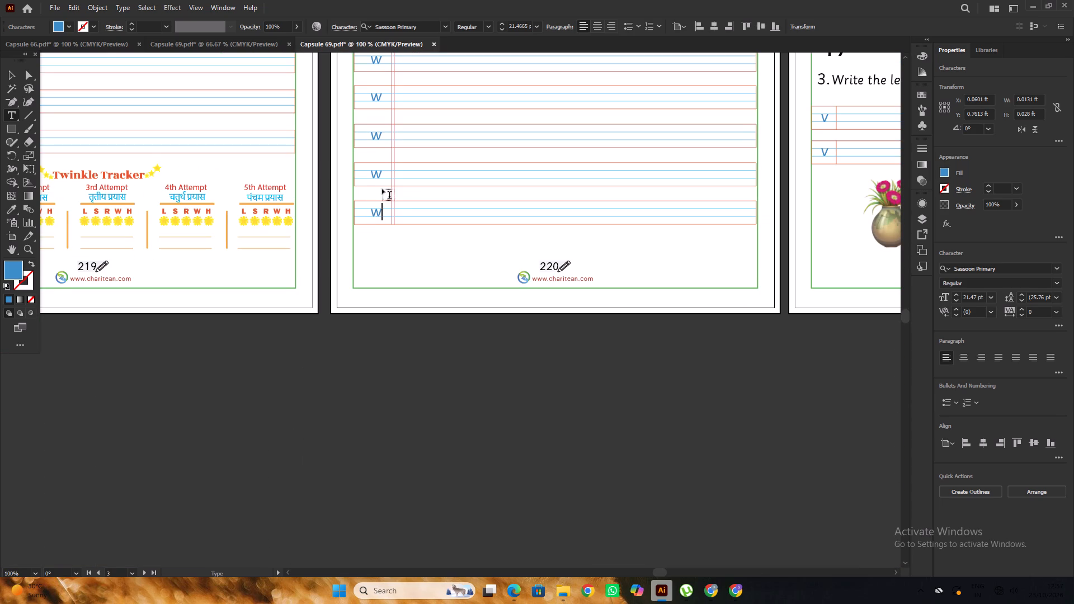
Select the blue w letters together down the Practice Time margin column, starting from the first row.
scroll(382, 188, up, 4)
alt+scroll(382, 188, down, 2)
scroll(382, 188, up, 20)
scroll(382, 188, up, 1)
alt+scroll(388, 178, down, 1)
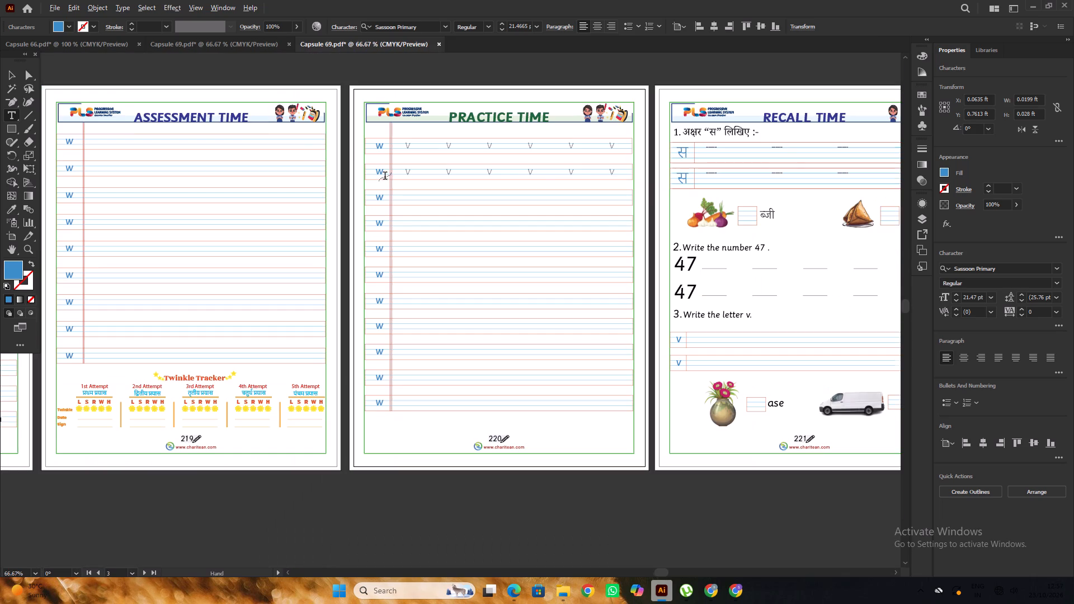
click(10, 75)
click(420, 71)
scroll(419, 73, down, 3)
alt+scroll(387, 120, up, 2)
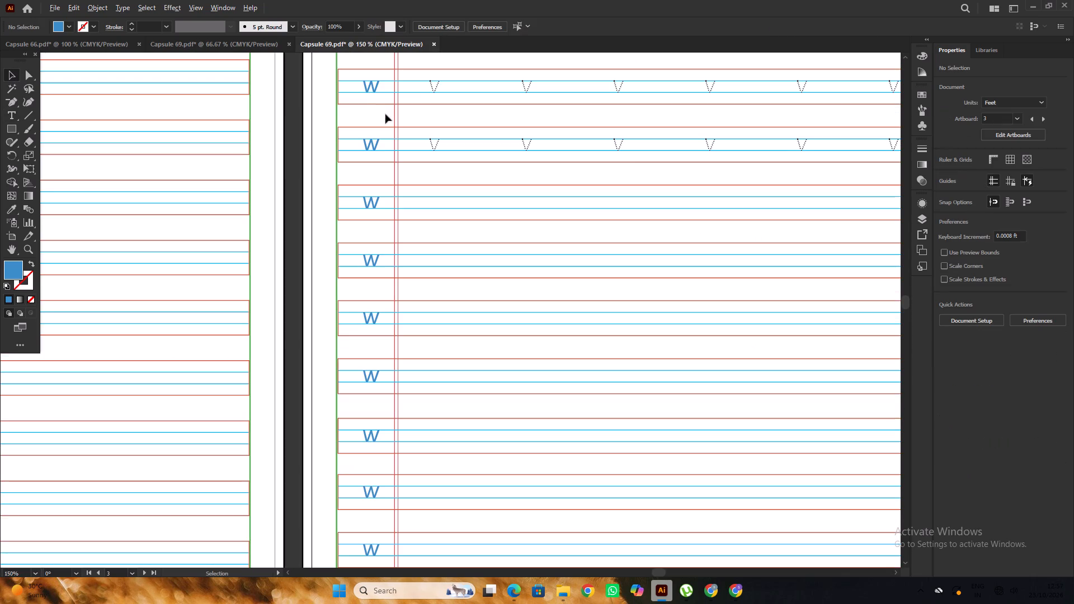
click(375, 93)
shift+click(371, 149)
scroll(372, 142, down, 5)
shift+click(372, 152)
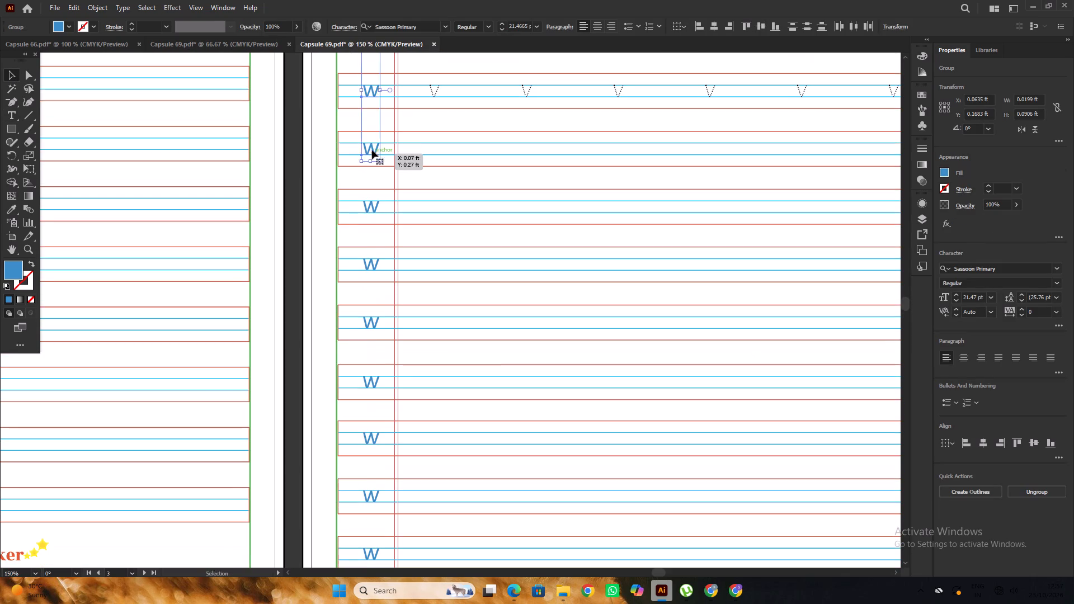
scroll(372, 150, down, 6)
shift+click(374, 129)
scroll(374, 129, down, 3)
shift+click(371, 141)
scroll(371, 141, down, 5)
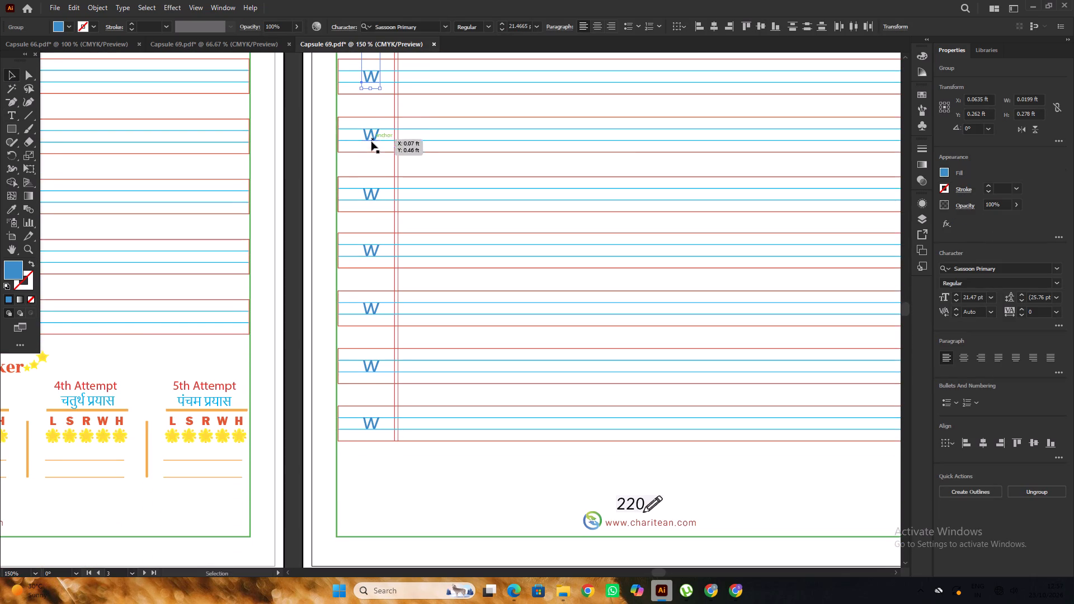
shift+click(373, 139)
scroll(373, 139, down, 2)
shift+click(373, 165)
scroll(373, 157, down, 5)
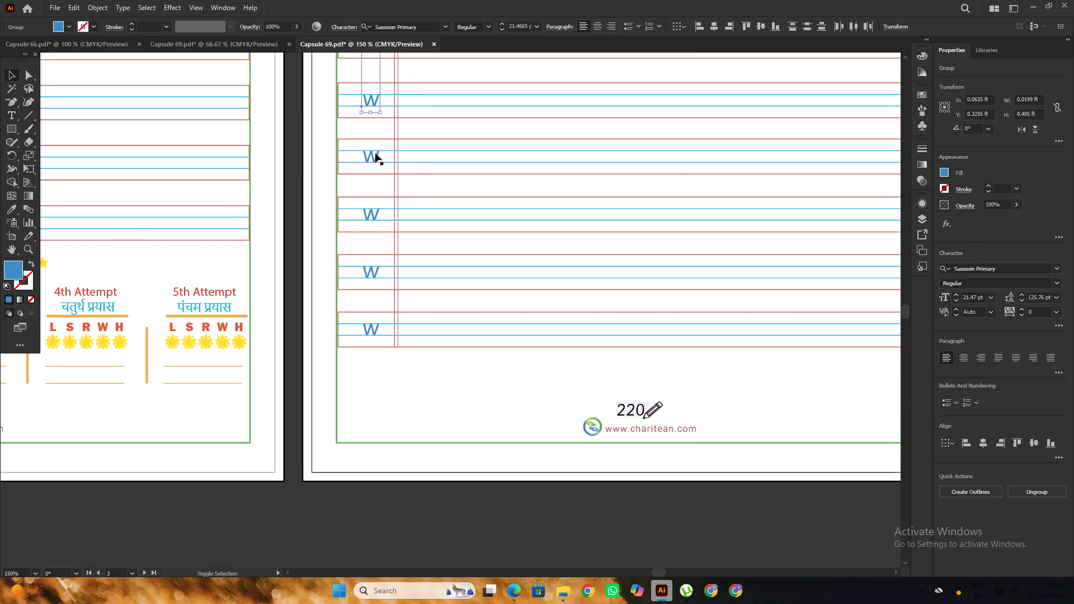
shift+click(375, 158)
scroll(374, 154, down, 3)
shift+click(378, 172)
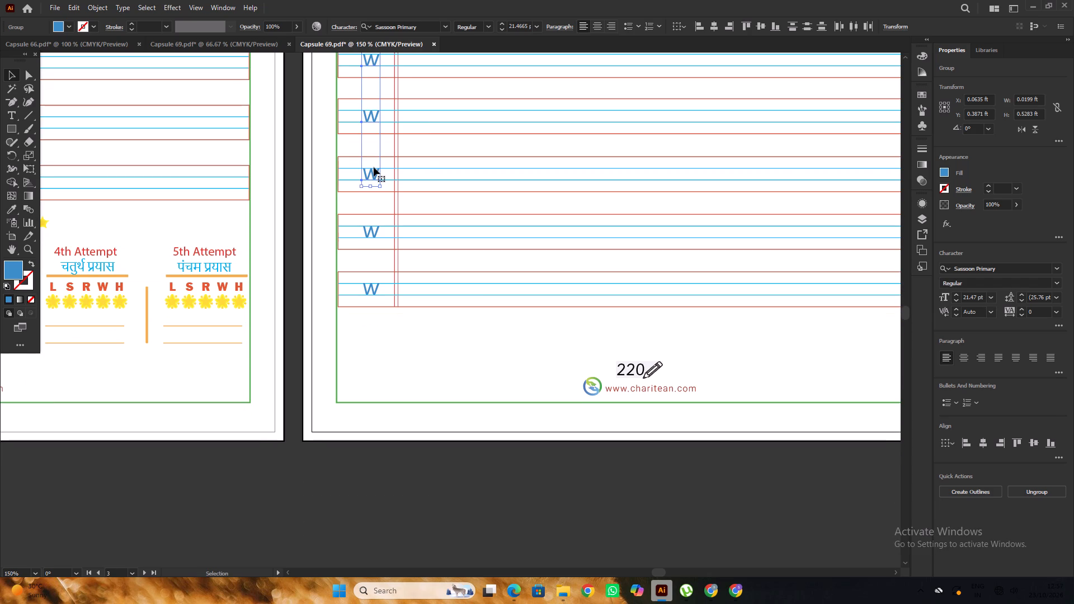
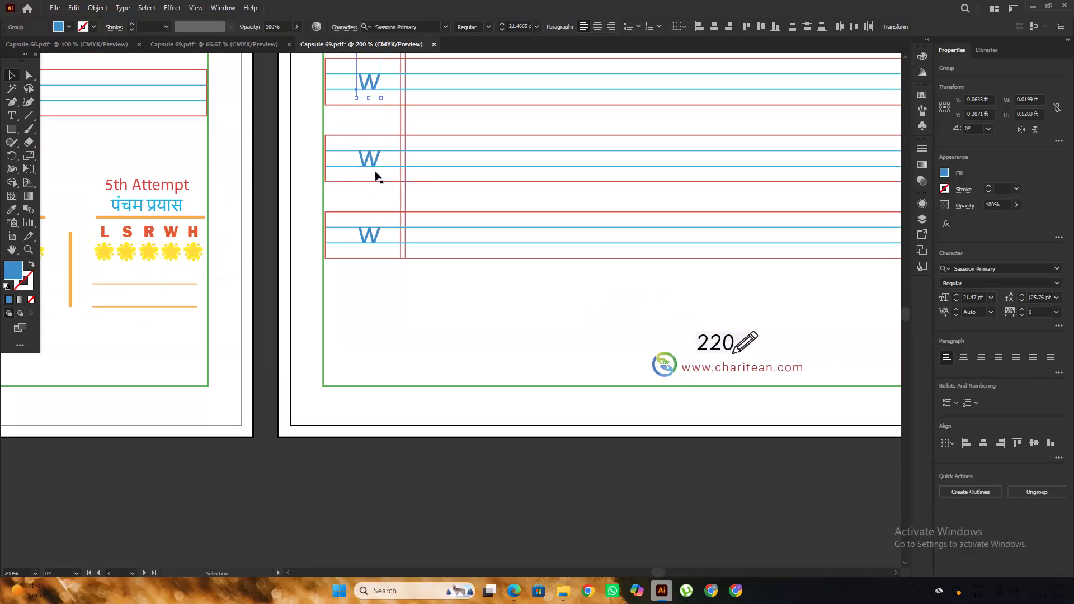
Complete the selection of the Practice Time margin's blue w letters and nudge the column about 0.007 ft to the left.
shift+click(376, 162)
shift+click(371, 229)
alt+scroll(384, 215, down, 2)
scroll(383, 215, up, 20)
scroll(383, 215, up, 6)
alt+scroll(376, 183, up, 3)
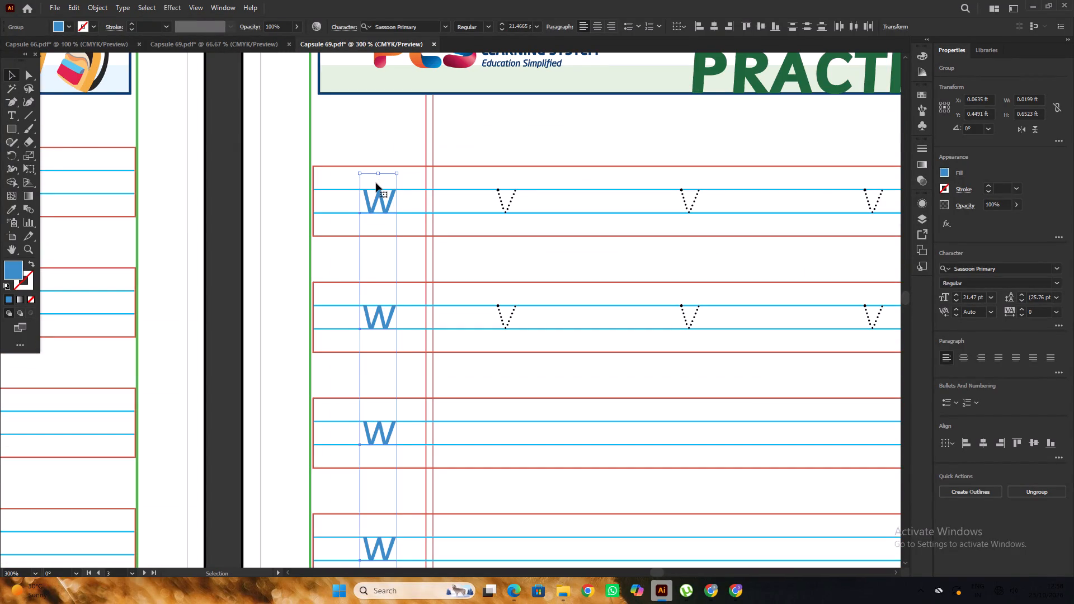
key(Left)
key(Left)
key(Left)
key(Left)
key(Left)
key(Left)
key(Left)
key(Left)
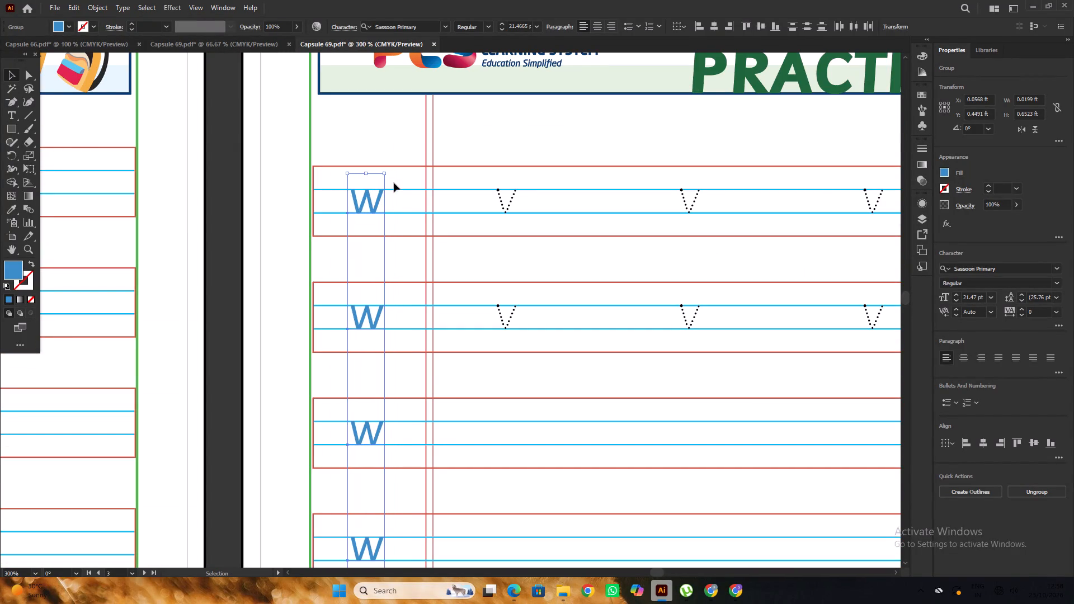
alt+scroll(373, 178, down, 2)
scroll(372, 177, down, 4)
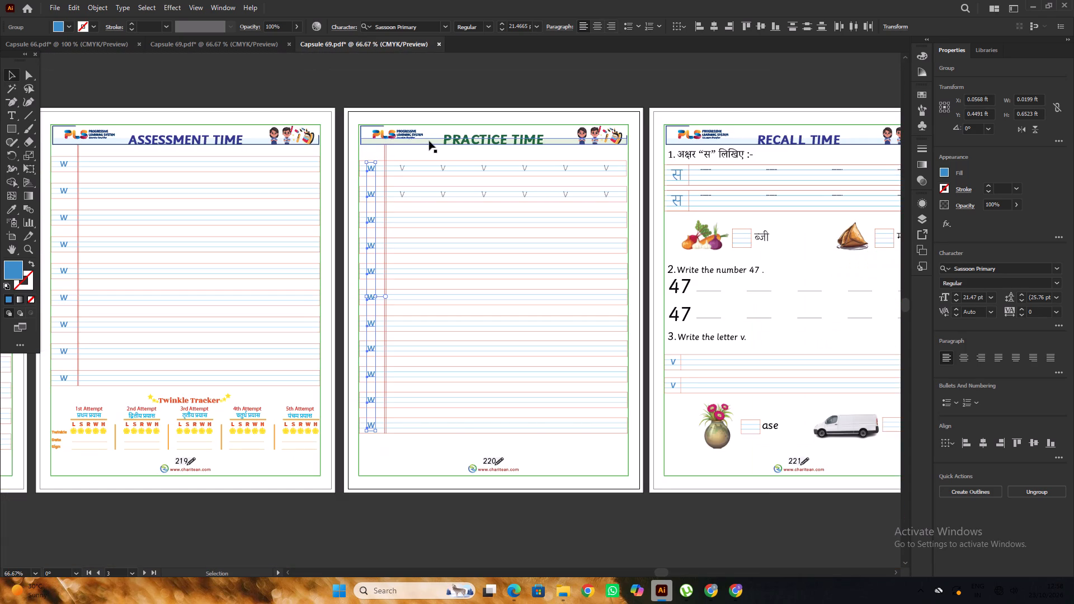
alt+scroll(430, 145, down, 2)
click(436, 113)
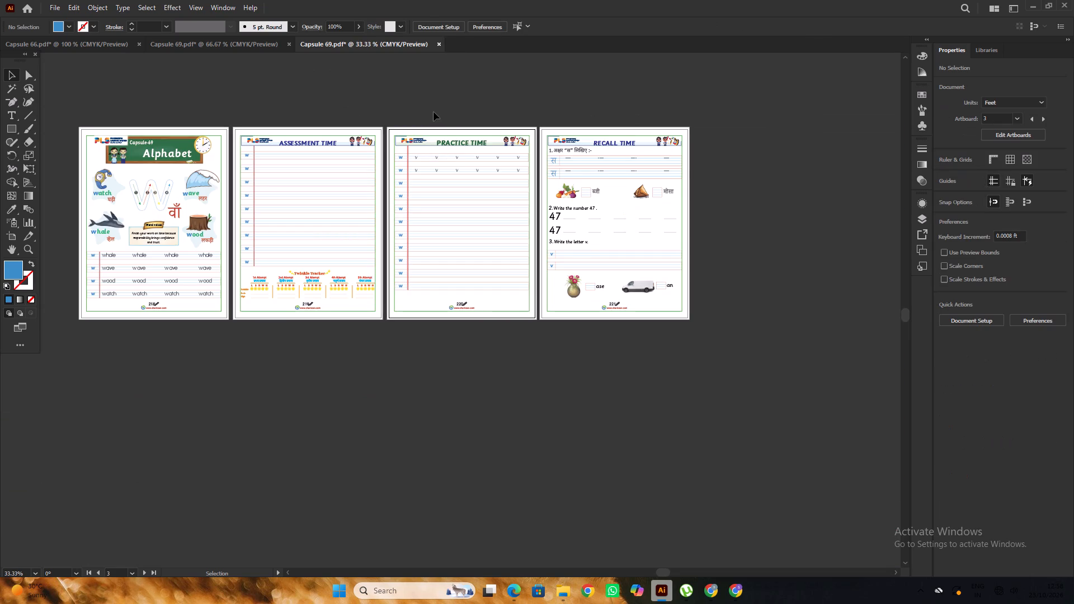
Change both dotted v letters in the first tracing column of the Practice Time page to w.
alt+scroll(448, 176, up, 5)
alt+scroll(383, 192, up, 2)
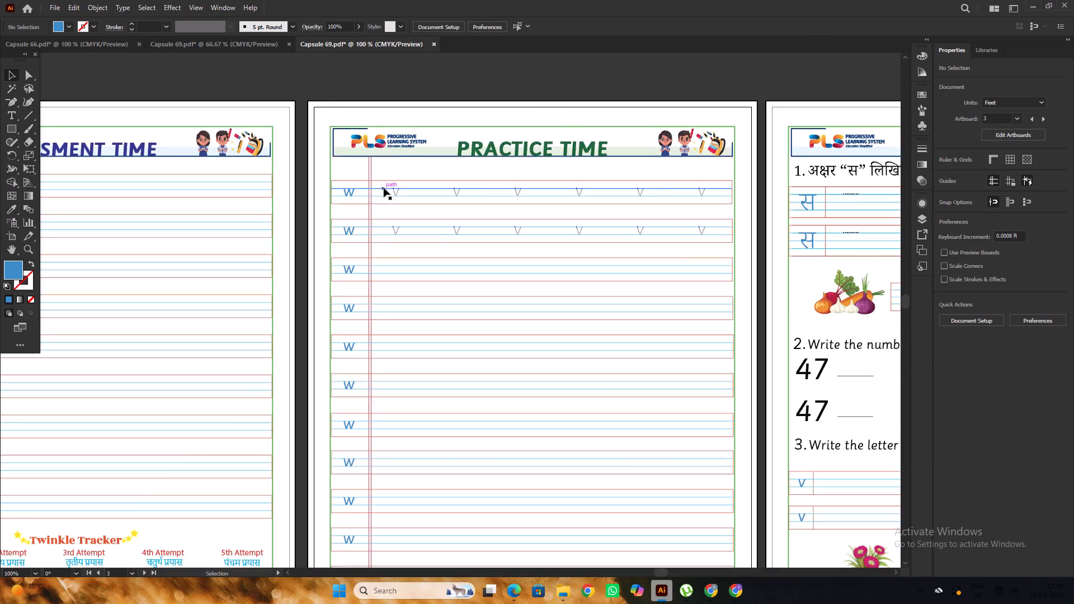
alt+scroll(384, 187, up, 3)
key(t)
scroll(403, 217, up, 1)
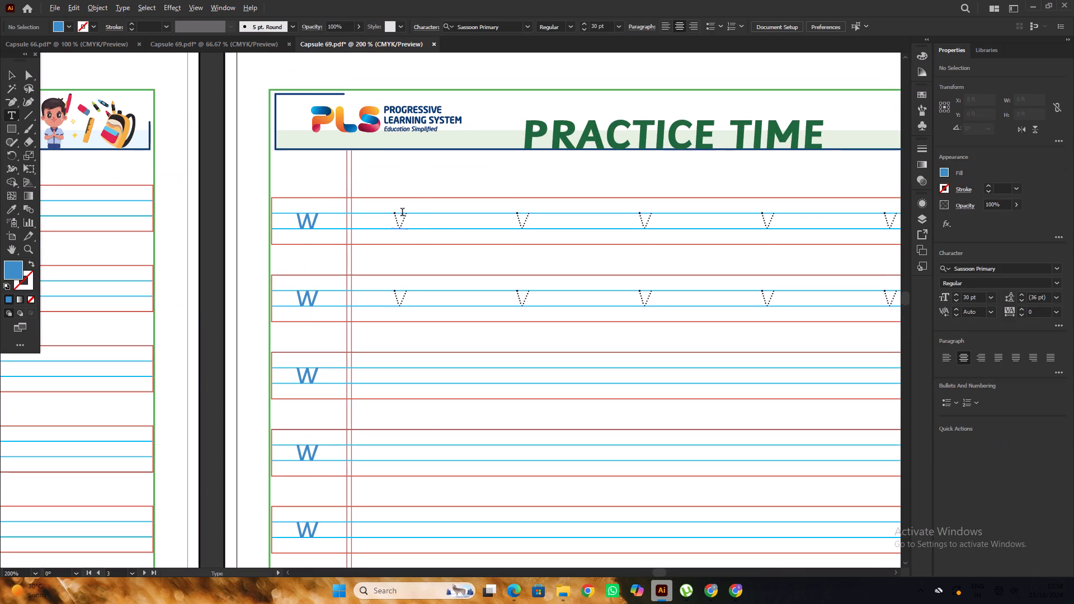
drag(403, 218, 393, 224)
key(w)
scroll(395, 221, down, 4)
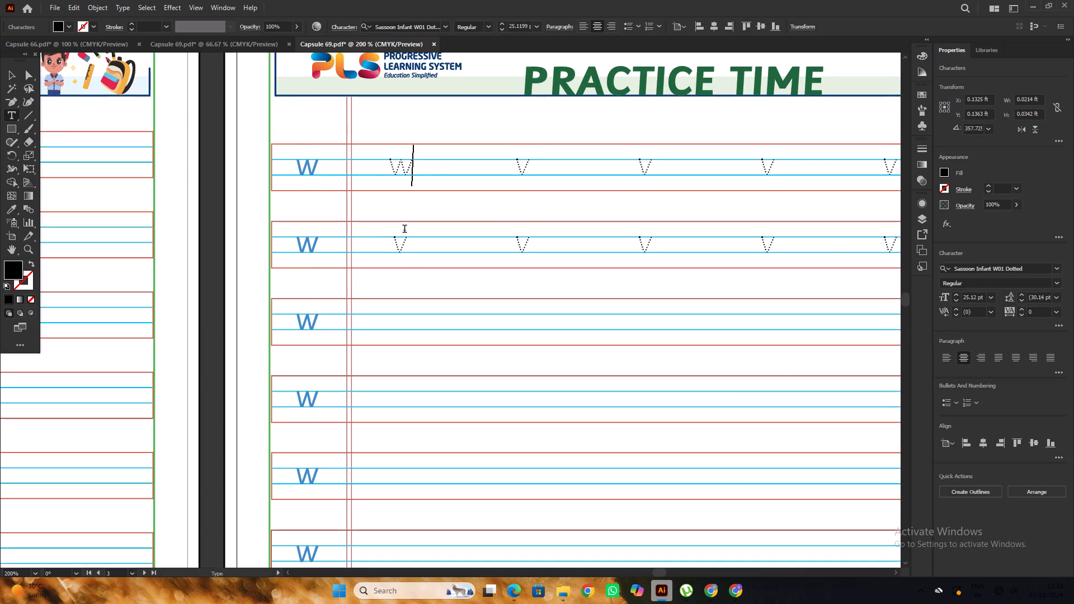
drag(405, 240, 388, 252)
key(w)
Change both dotted v letters in the second tracing column of the Practice Time page to w.
scroll(392, 238, down, 2)
drag(527, 140, 521, 143)
key(w)
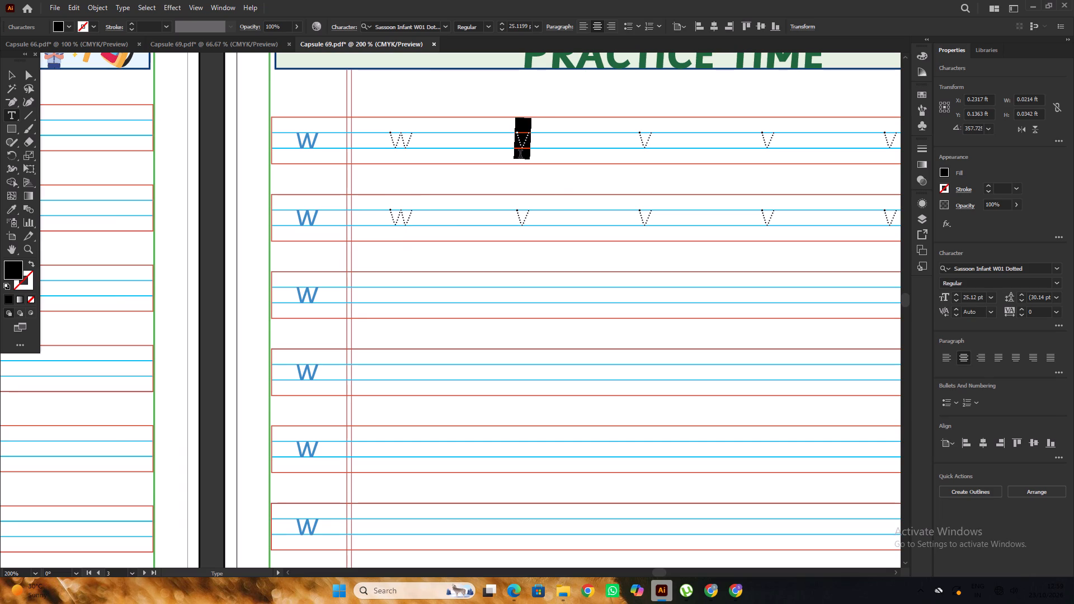
key(w)
alt+scroll(515, 348, down, 2)
scroll(514, 347, up, 2)
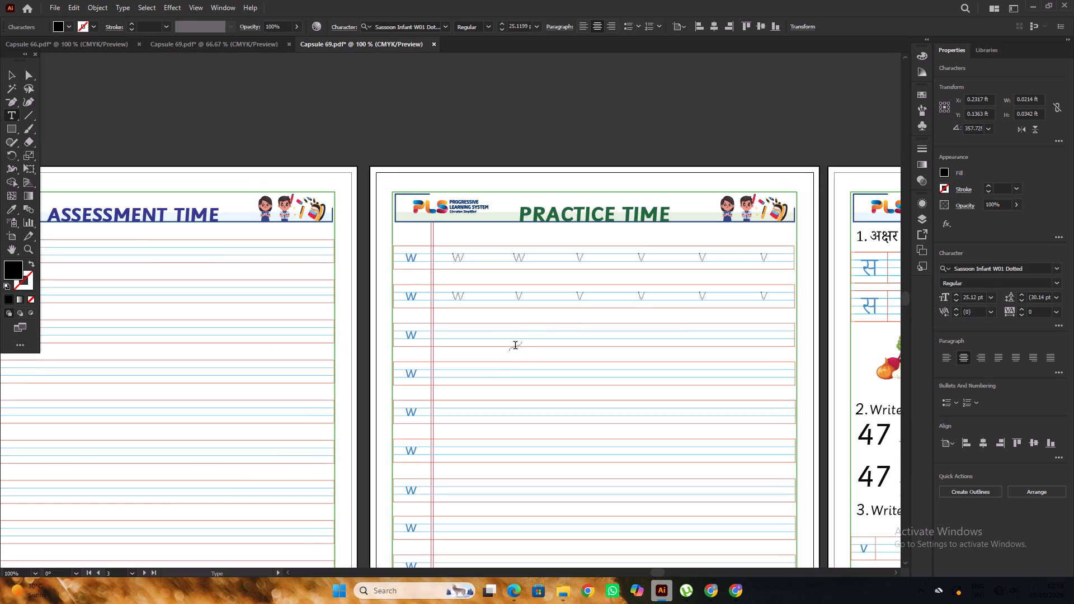
alt+scroll(524, 325, up, 3)
drag(514, 288, 502, 291)
key(w)
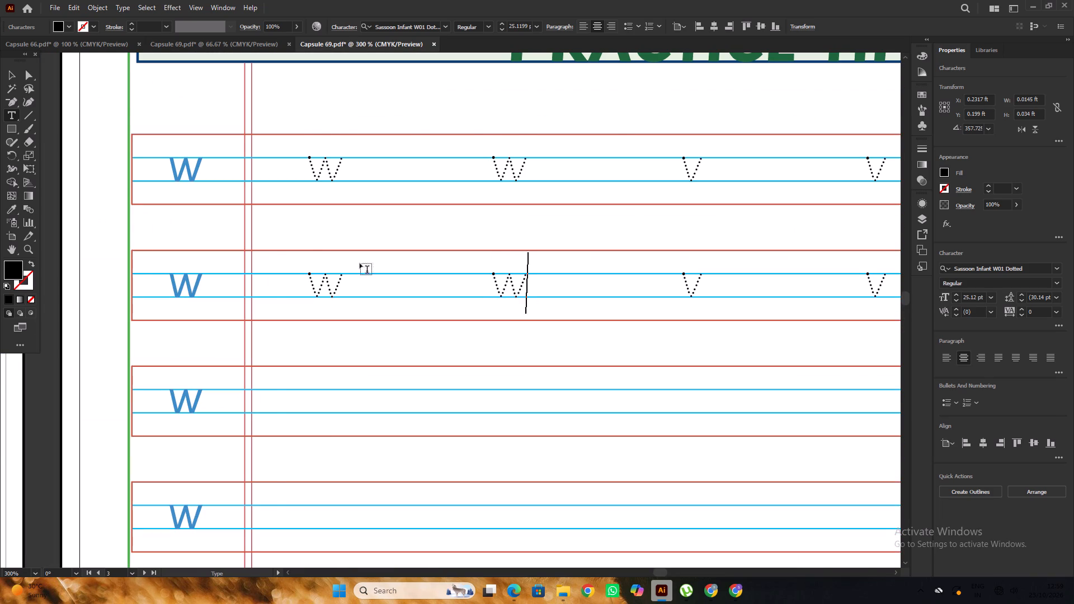
Change both dotted v letters in the third tracing column of the Practice Time page to w.
alt+scroll(302, 246, down, 2)
alt+scroll(488, 222, up, 2)
drag(516, 203, 483, 210)
key(w)
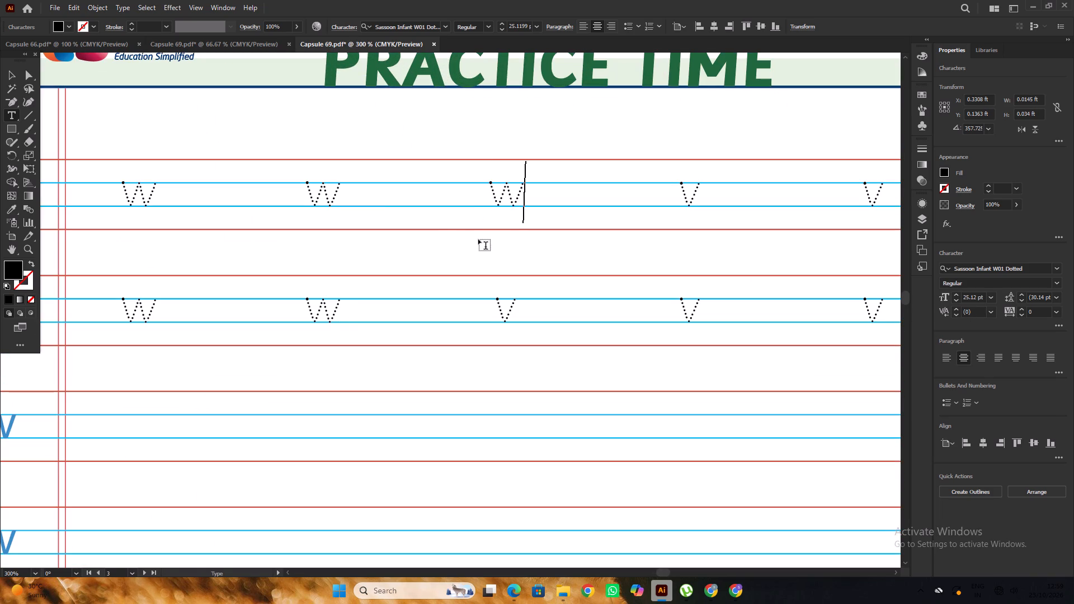
alt+scroll(445, 236, down, 2)
alt+scroll(495, 271, up, 1)
drag(474, 275, 465, 279)
key(w)
Change both dotted v letters in the fourth tracing column of the Practice Time page to w.
alt+scroll(465, 266, down, 1)
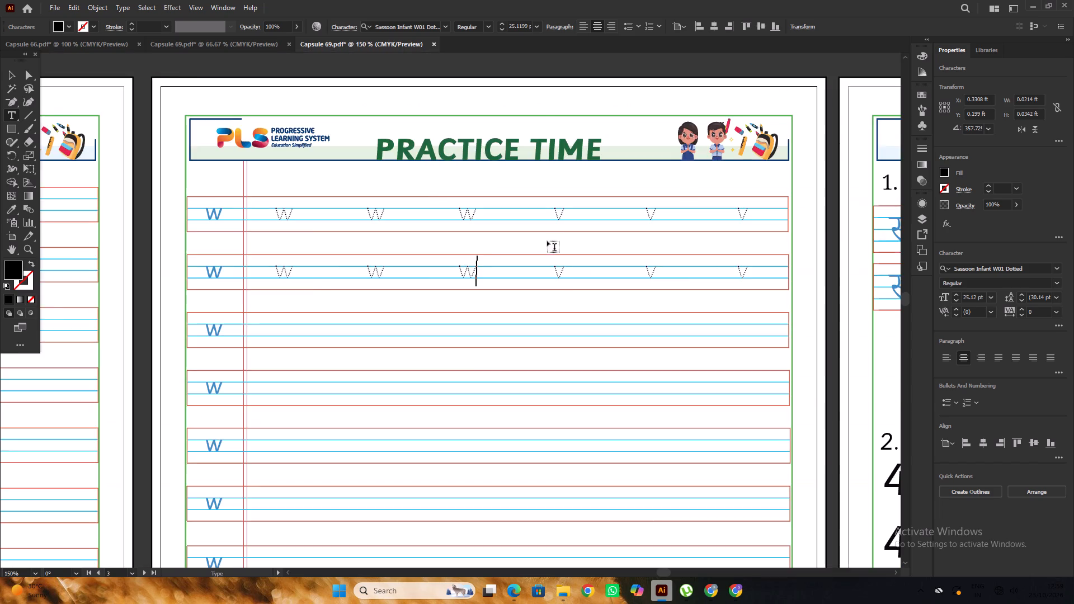
alt+scroll(548, 239, up, 1)
drag(570, 205, 555, 209)
key(w)
alt+scroll(487, 227, down, 1)
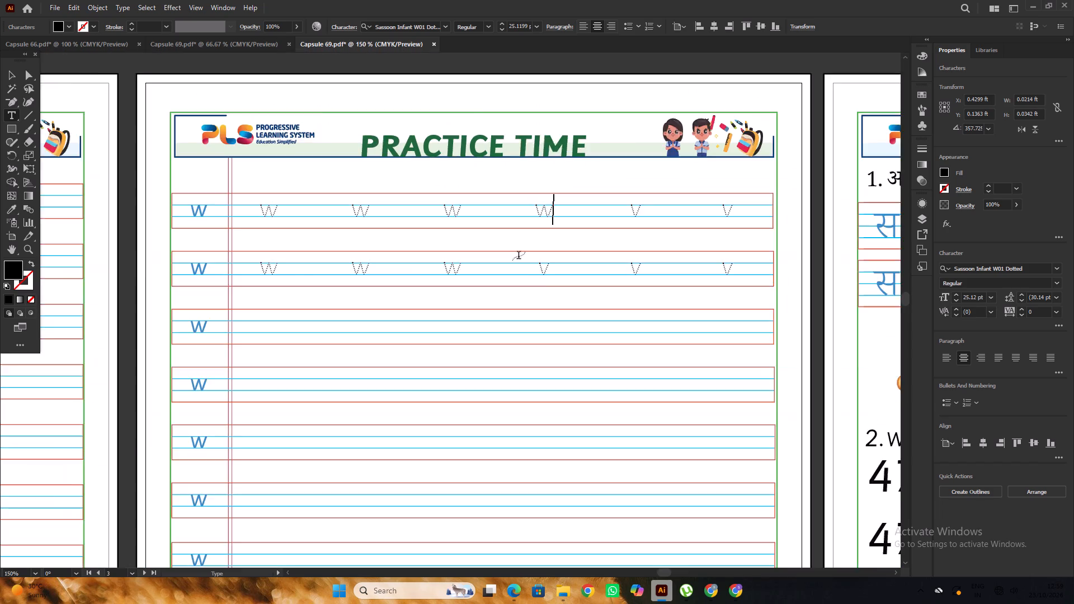
alt+scroll(531, 268, up, 2)
drag(563, 270, 546, 281)
key(w)
Change the dotted v letters in the fifth and sixth tracing columns of the Practice Time page to w.
alt+scroll(443, 249, down, 2)
alt+scroll(586, 219, up, 1)
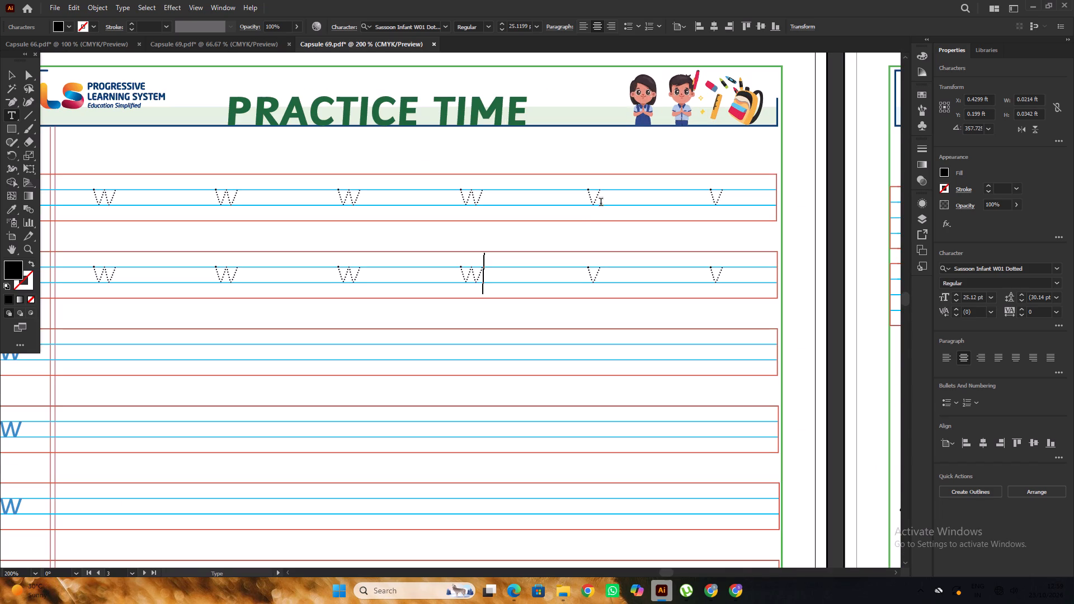
drag(601, 201, 587, 206)
key(w)
drag(599, 273, 587, 278)
key(w)
drag(718, 200, 710, 205)
key(w)
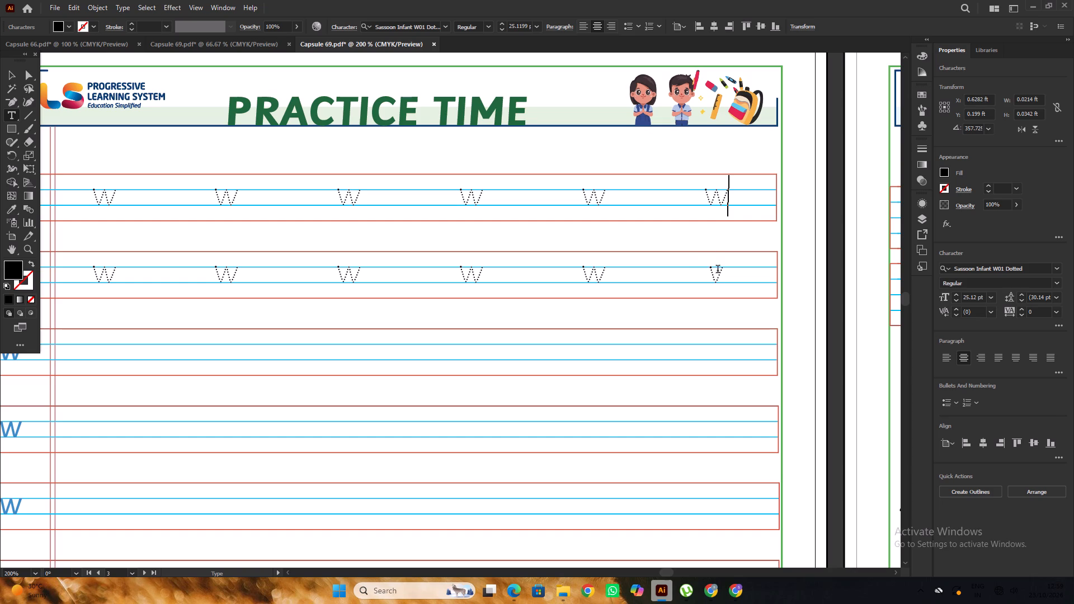
drag(718, 270, 704, 279)
key(w)
alt+scroll(675, 256, down, 4)
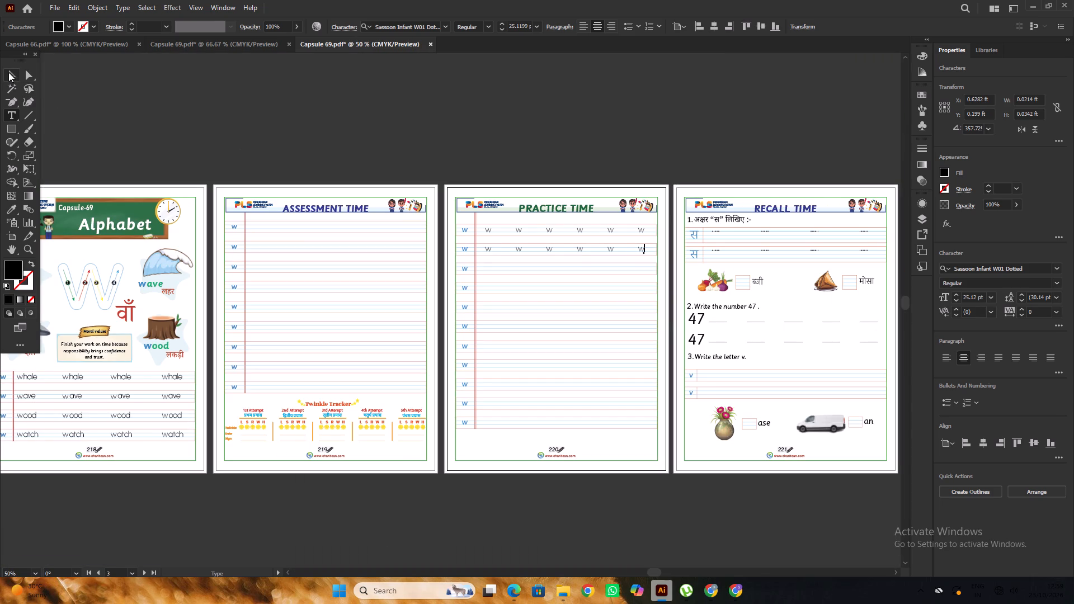
click(9, 72)
click(295, 119)
Align the two dotted w letters of the first tracing column to each other by their horizontal centres.
scroll(369, 117, down, 4)
alt+scroll(505, 192, up, 3)
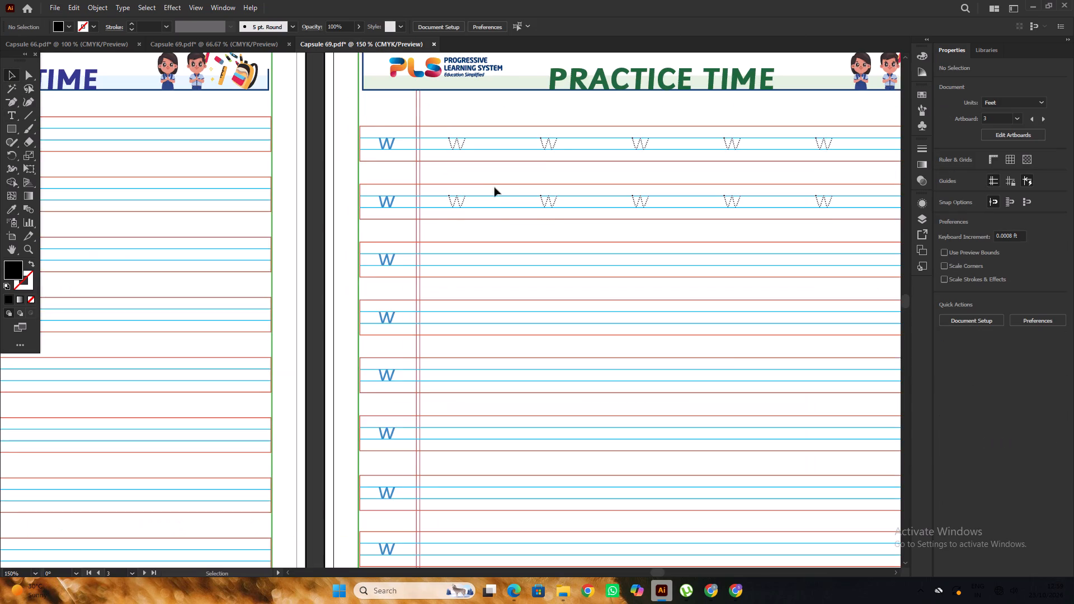
scroll(479, 179, up, 3)
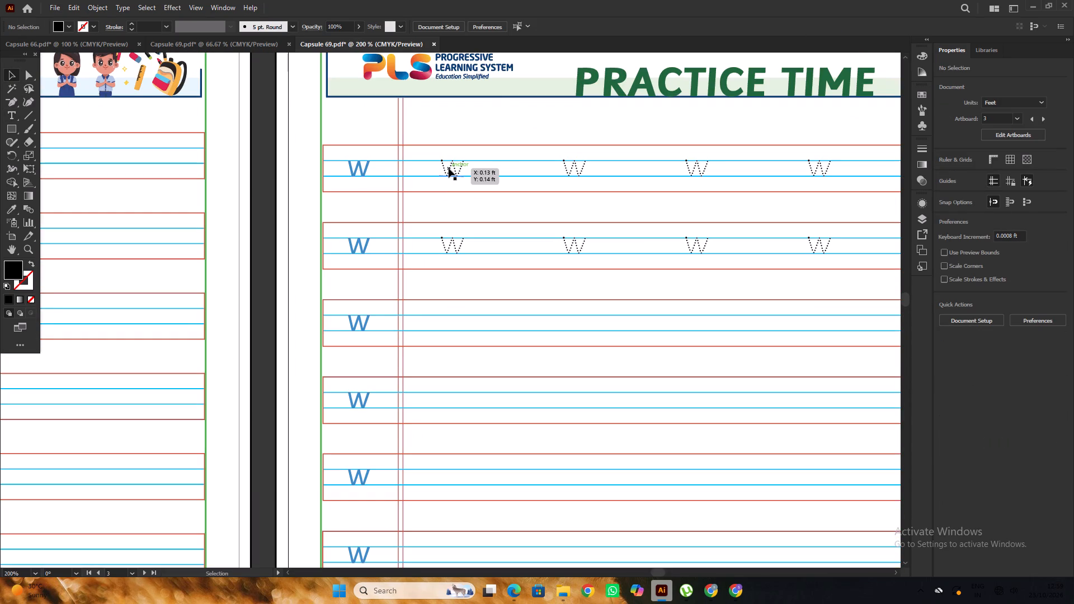
alt+scroll(453, 174, up, 3)
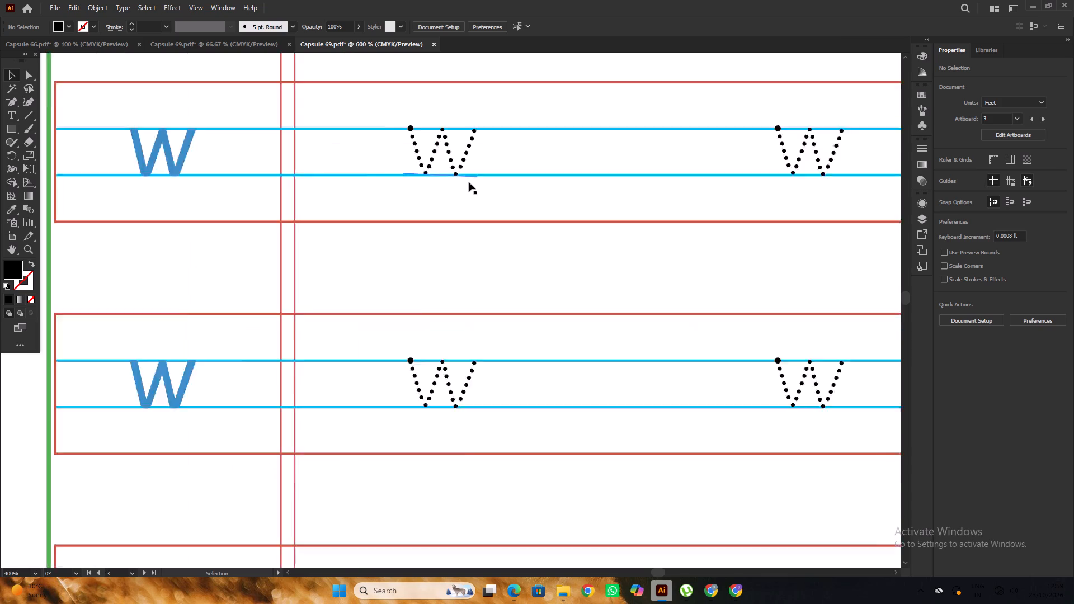
alt+scroll(469, 182, up, 1)
click(451, 166)
alt+scroll(441, 187, down, 2)
shift+click(442, 332)
alt+scroll(383, 270, down, 2)
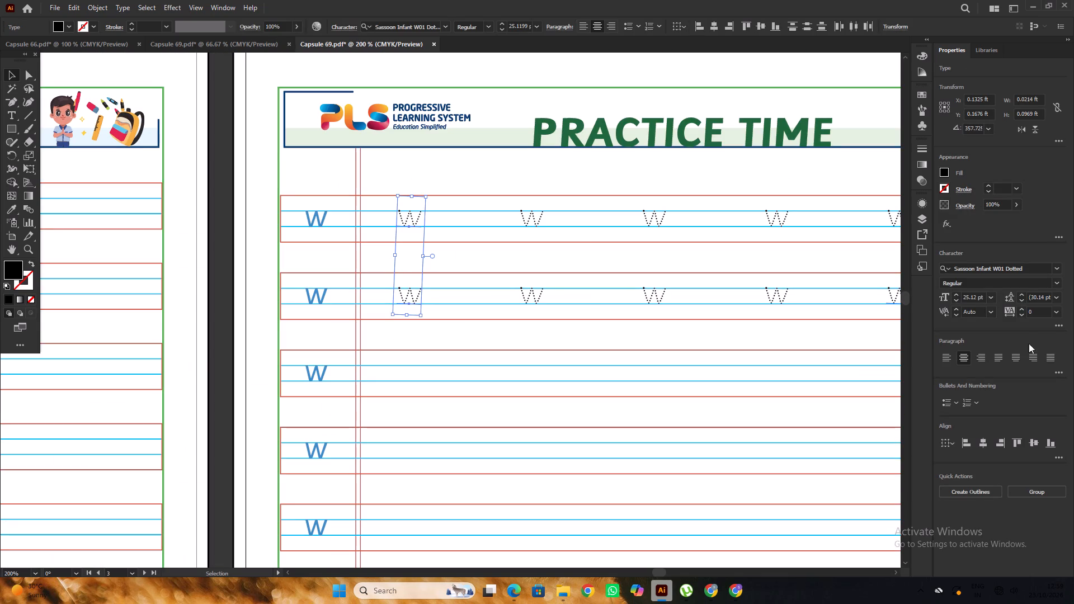
click(976, 440)
alt+scroll(458, 183, down, 3)
scroll(457, 183, up, 2)
click(487, 119)
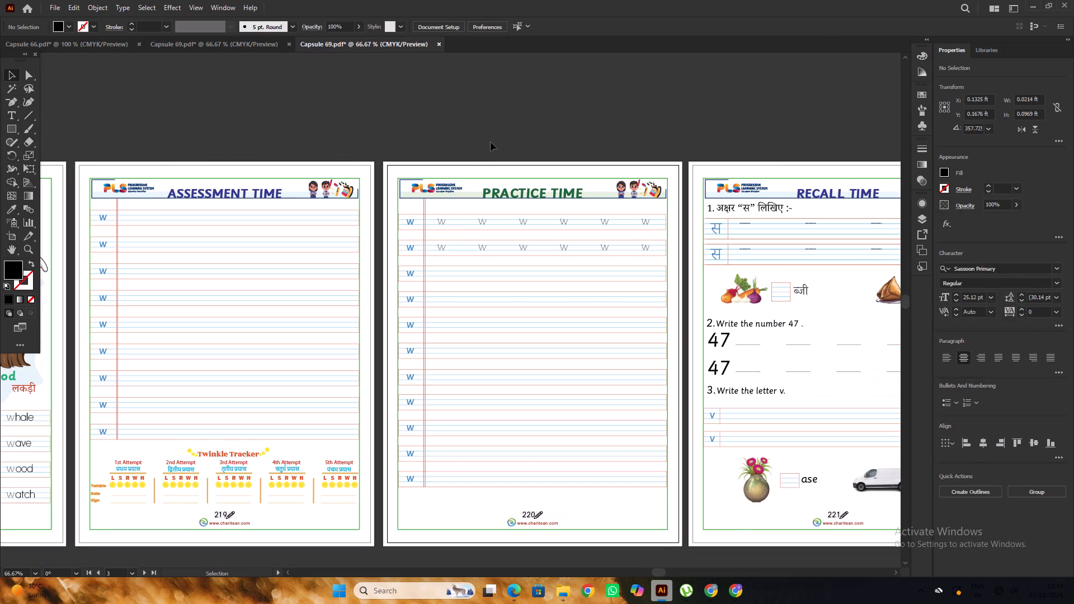
Align the two dotted w letters of the second tracing column to each other by their horizontal centres.
scroll(493, 167, down, 3)
alt+scroll(487, 174, up, 2)
scroll(491, 162, down, 2)
alt+scroll(474, 169, up, 1)
click(479, 167)
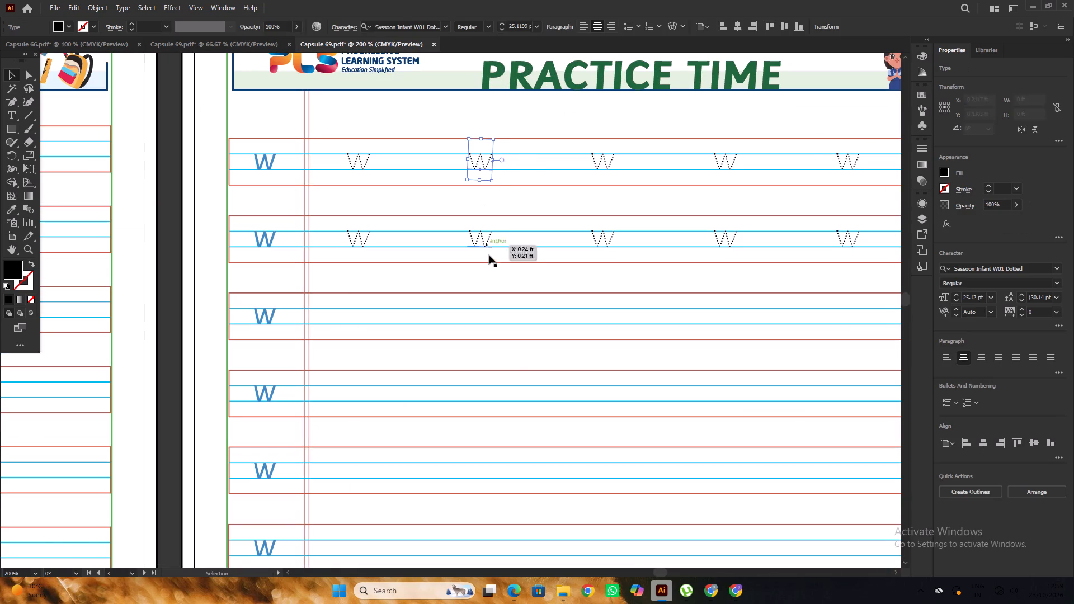
shift+click(489, 244)
alt+scroll(463, 211, down, 2)
click(986, 442)
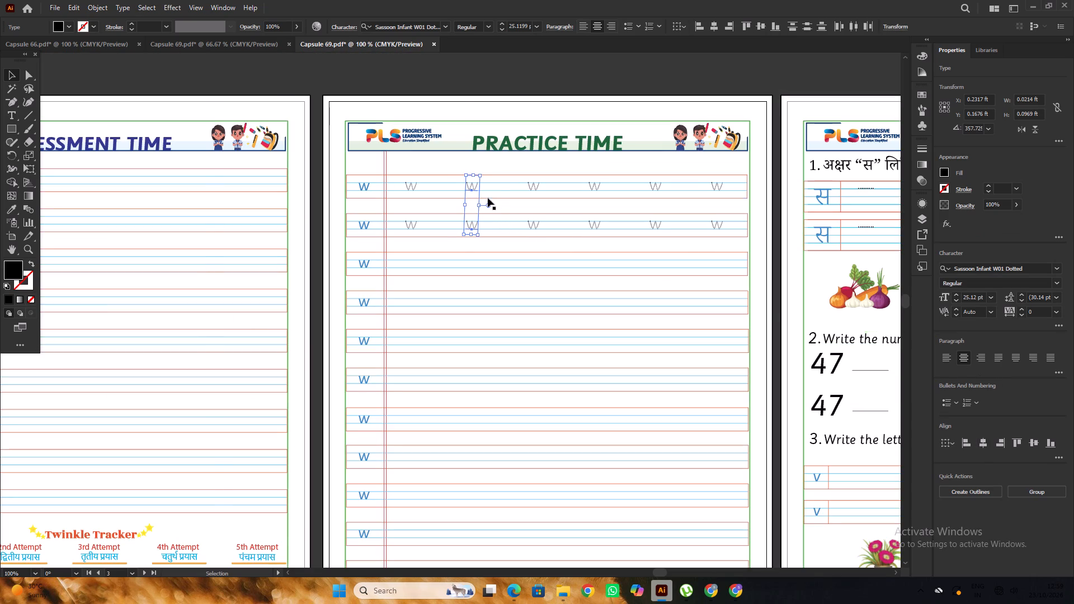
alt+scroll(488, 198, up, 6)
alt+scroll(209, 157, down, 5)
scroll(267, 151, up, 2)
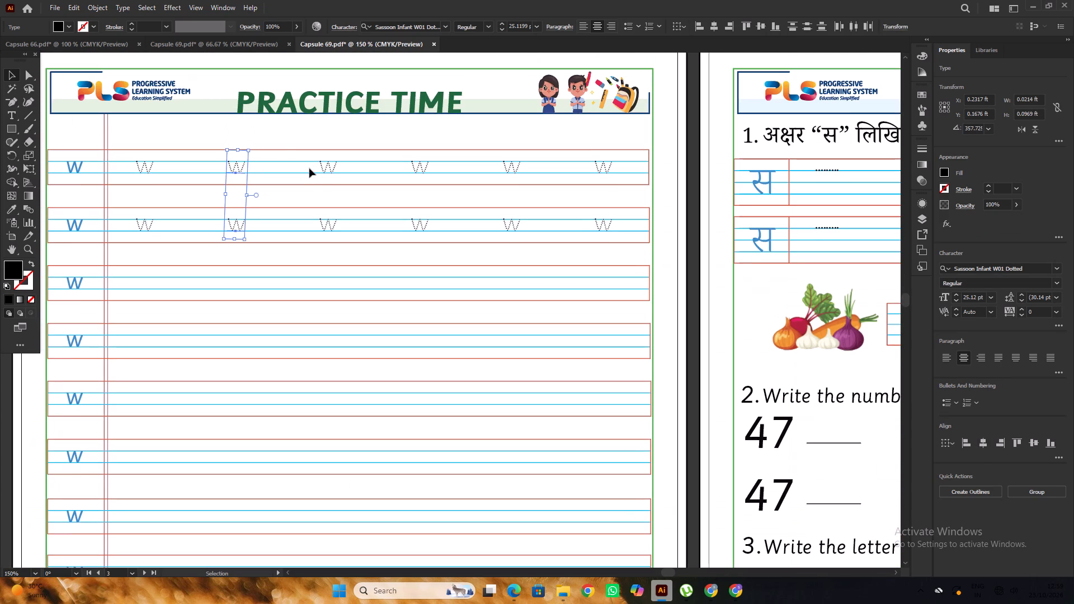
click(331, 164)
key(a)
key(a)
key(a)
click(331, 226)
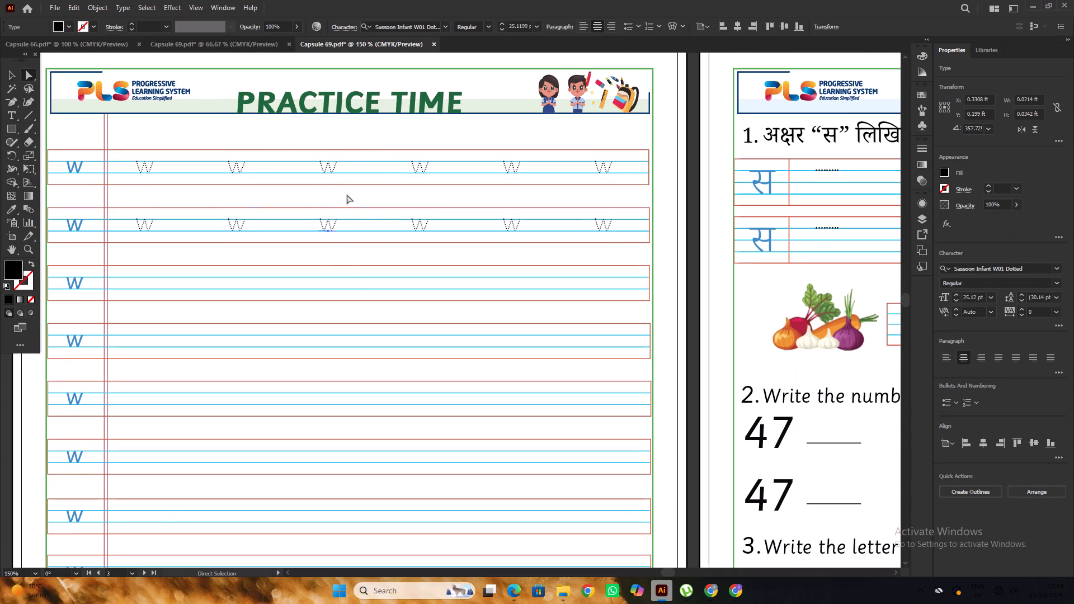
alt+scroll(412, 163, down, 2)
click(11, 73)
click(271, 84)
Align the two dotted w letters of the third tracing column to each other by their horizontal centres.
alt+scroll(313, 133, up, 1)
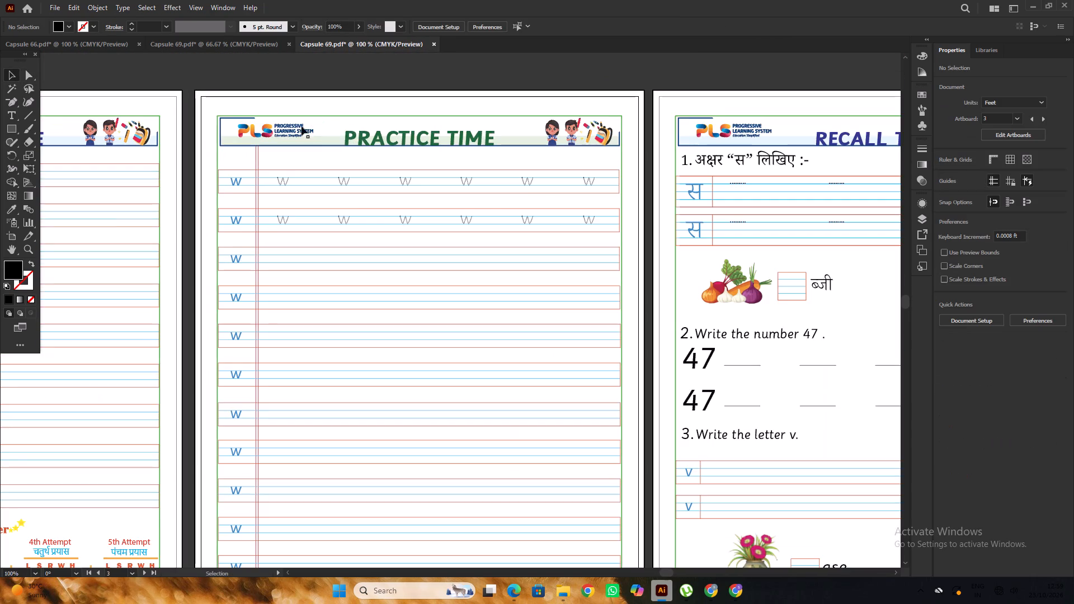
alt+scroll(452, 212, up, 2)
alt+scroll(610, 210, down, 2)
alt+scroll(393, 172, up, 2)
click(580, 197)
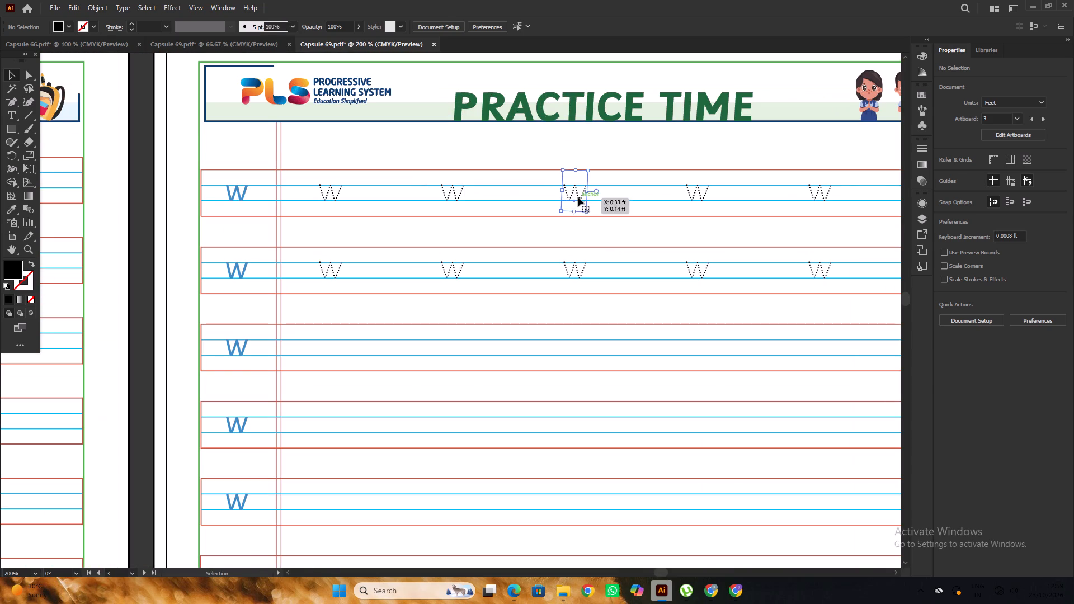
shift+click(580, 272)
alt+scroll(476, 232, down, 2)
click(983, 440)
alt+scroll(463, 226, down, 2)
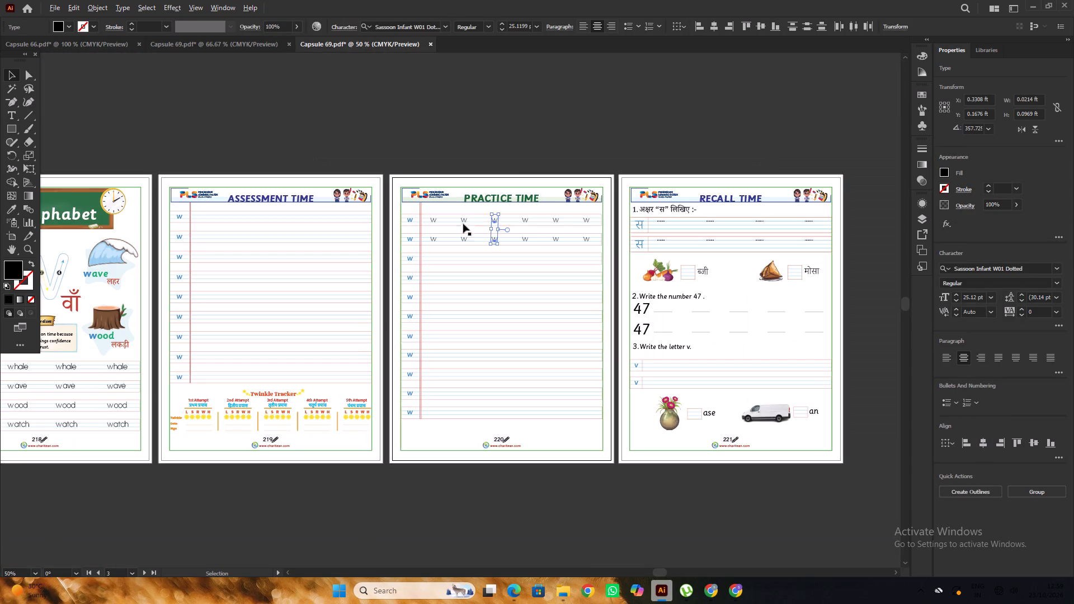
click(534, 143)
Align the two dotted w letters of the fourth tracing column to each other by their horizontal centres.
alt+scroll(532, 244, up, 4)
click(513, 173)
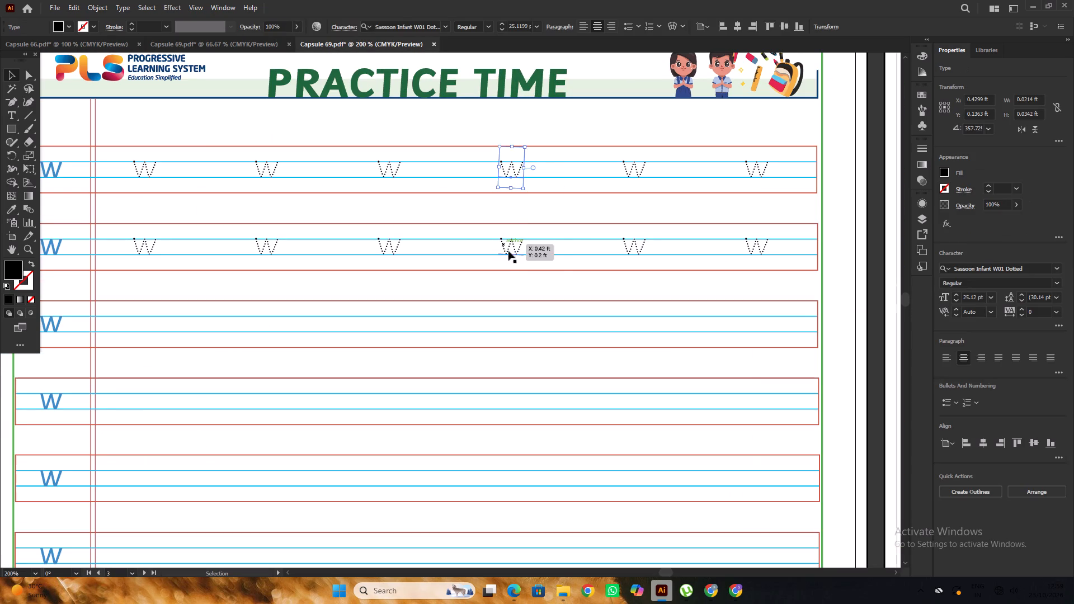
shift+click(516, 248)
click(981, 438)
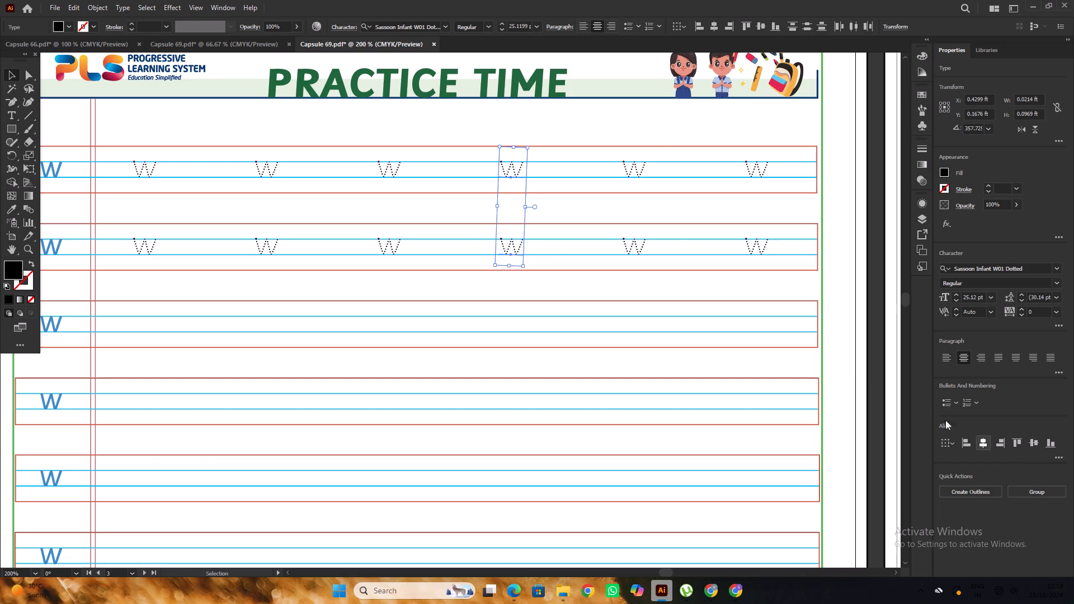
alt+scroll(432, 211, down, 2)
scroll(432, 197, up, 4)
scroll(517, 114, up, 3)
click(573, 98)
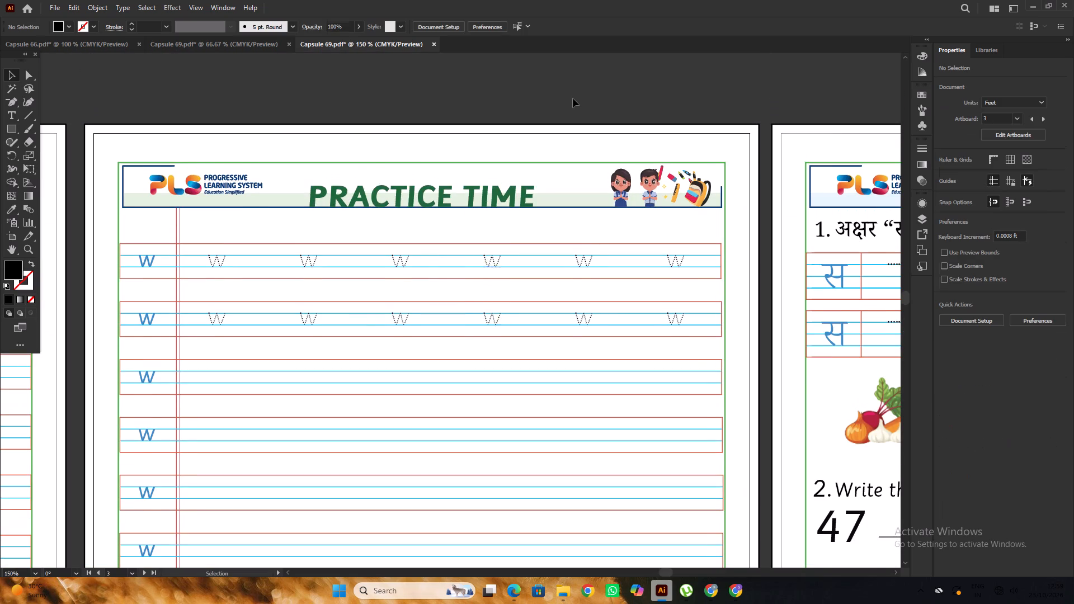
Align the two dotted w letters of the fifth tracing column to each other by their horizontal centres.
scroll(573, 98, down, 4)
alt+scroll(613, 240, up, 2)
click(567, 180)
shift+click(560, 293)
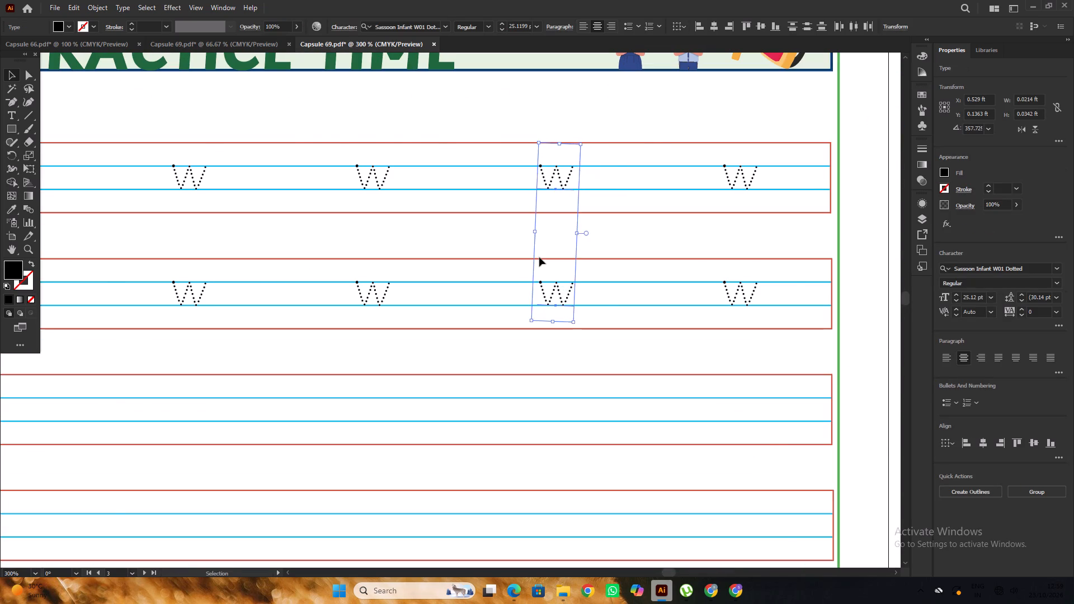
alt+scroll(539, 257, down, 2)
click(977, 443)
alt+scroll(517, 212, down, 1)
scroll(520, 205, up, 3)
click(620, 105)
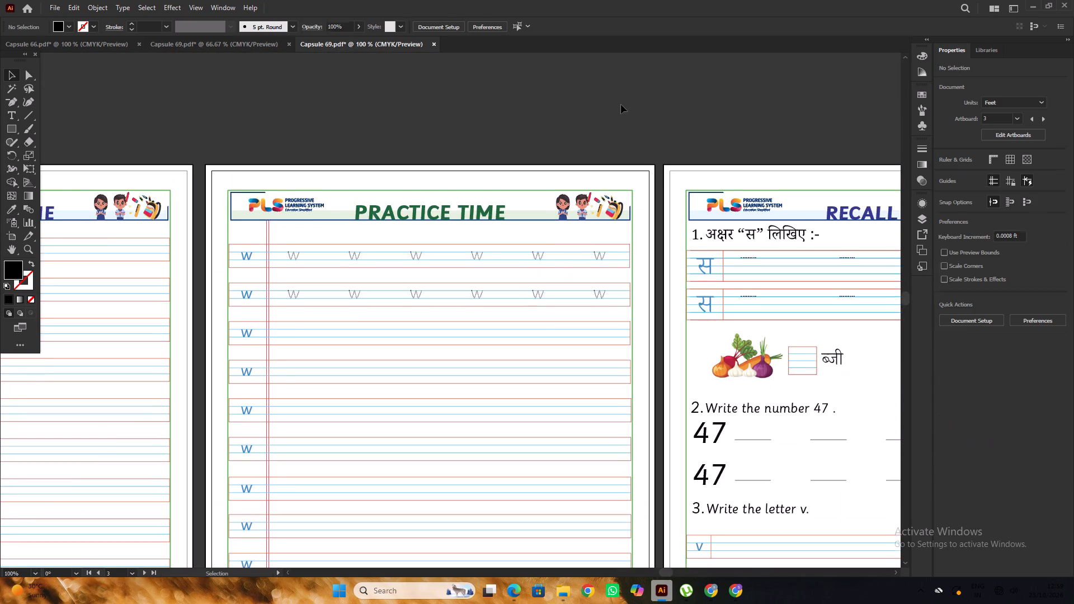
Align the two dotted w letters of the sixth tracing column to each other by their horizontal centres.
scroll(620, 108, down, 4)
alt+scroll(613, 210, up, 2)
click(590, 199)
shift+click(592, 278)
alt+scroll(599, 260, down, 2)
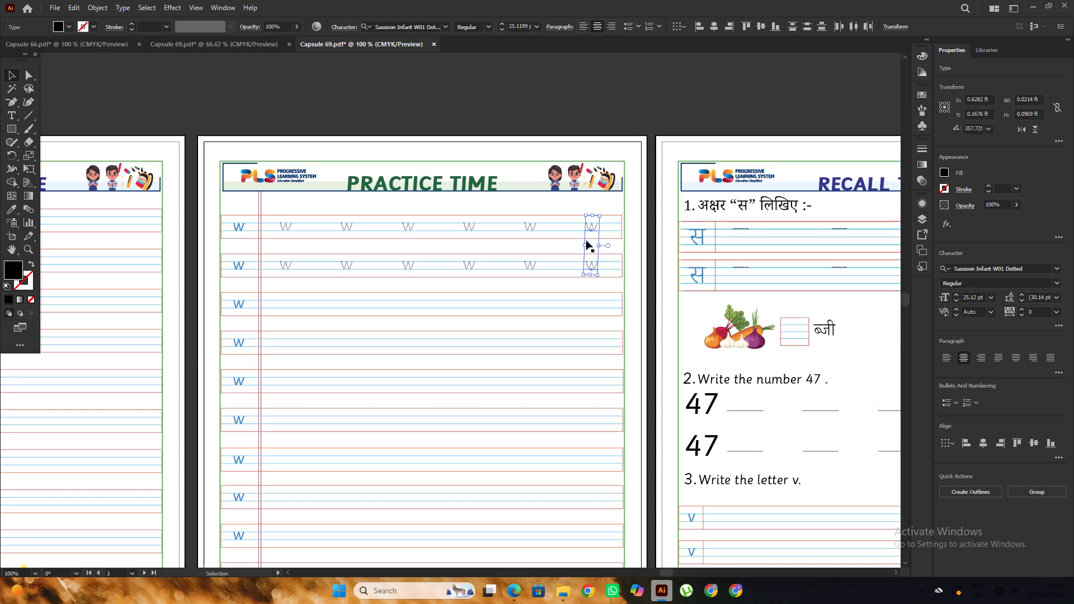
click(978, 445)
alt+scroll(597, 165, down, 2)
click(595, 127)
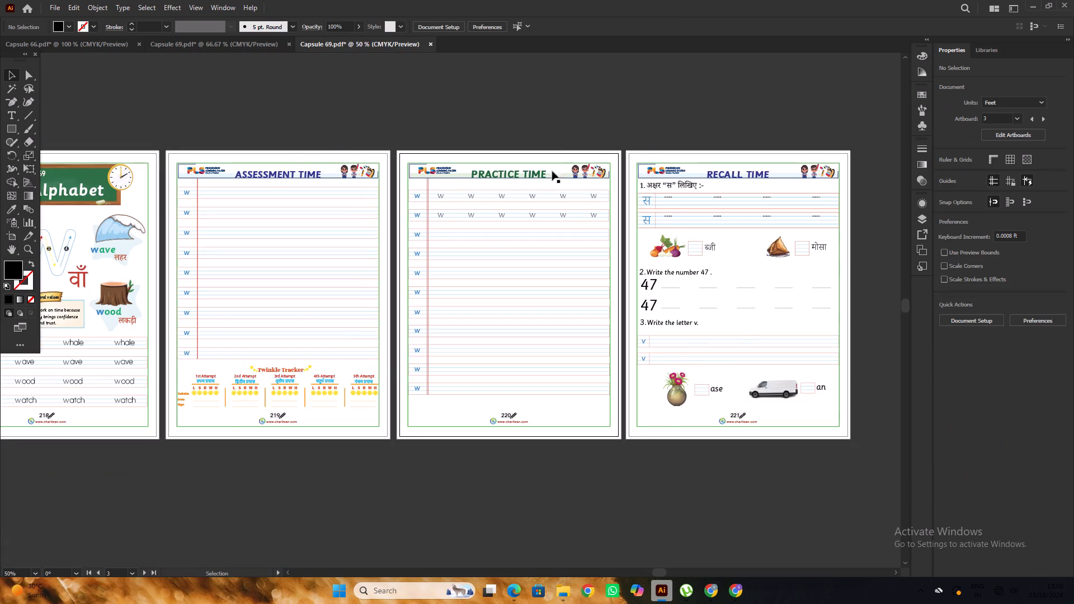
Examine the Practice Time page and the Recall Time page beside it for remaining letter content to replace.
alt+scroll(535, 185, up, 1)
alt+scroll(545, 183, down, 2)
alt+scroll(481, 234, up, 3)
alt+scroll(525, 214, down, 5)
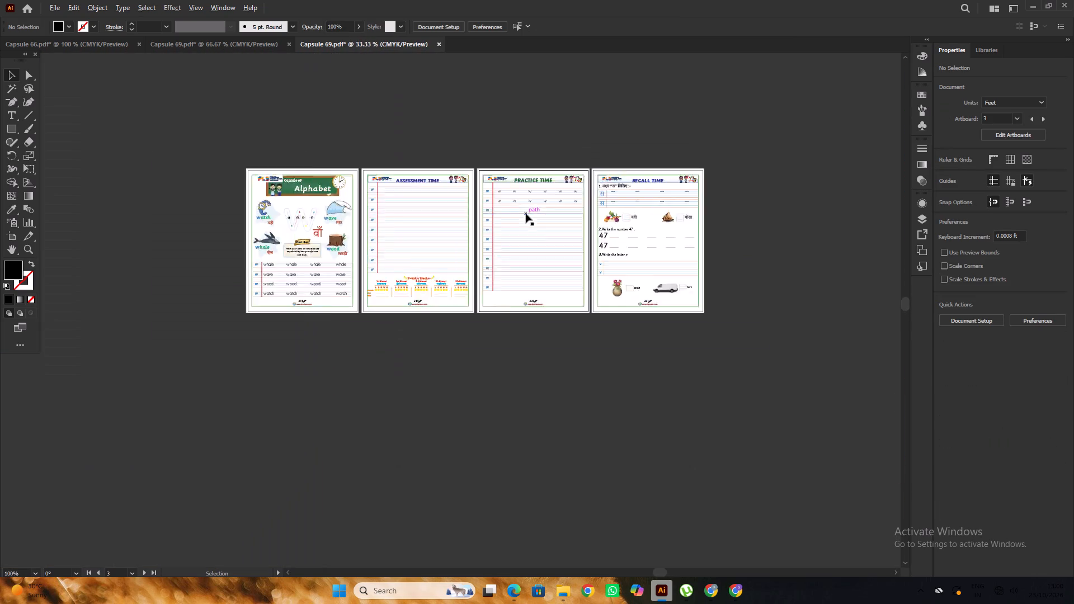
click(574, 148)
alt+scroll(599, 191, up, 5)
alt+scroll(543, 155, down, 2)
alt+scroll(515, 158, up, 1)
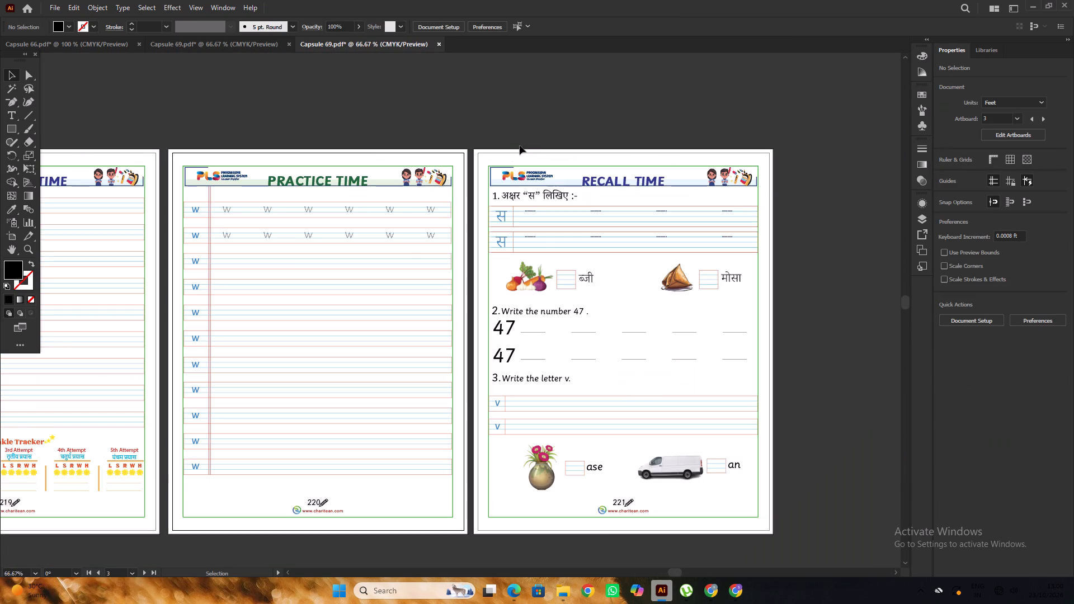
Copy the letter ह from the question 1 heading on the Recall Time page of the other Capsule 69 document.
click(226, 46)
alt+scroll(384, 197, down, 2)
click(606, 369)
key(space)
key(space)
key(space)
key(space)
key(space)
key(space)
key(space)
key(space)
key(space)
key(space)
drag(628, 350, 395, 402)
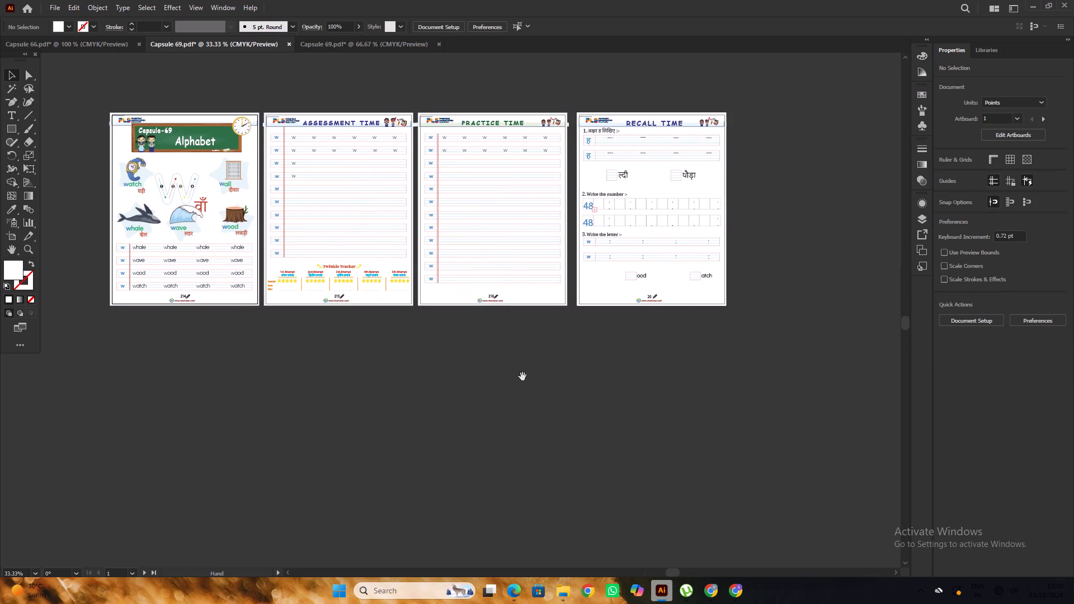
drag(555, 374, 489, 414)
scroll(567, 175, up, 2)
alt+scroll(519, 196, up, 2)
double_click(522, 181)
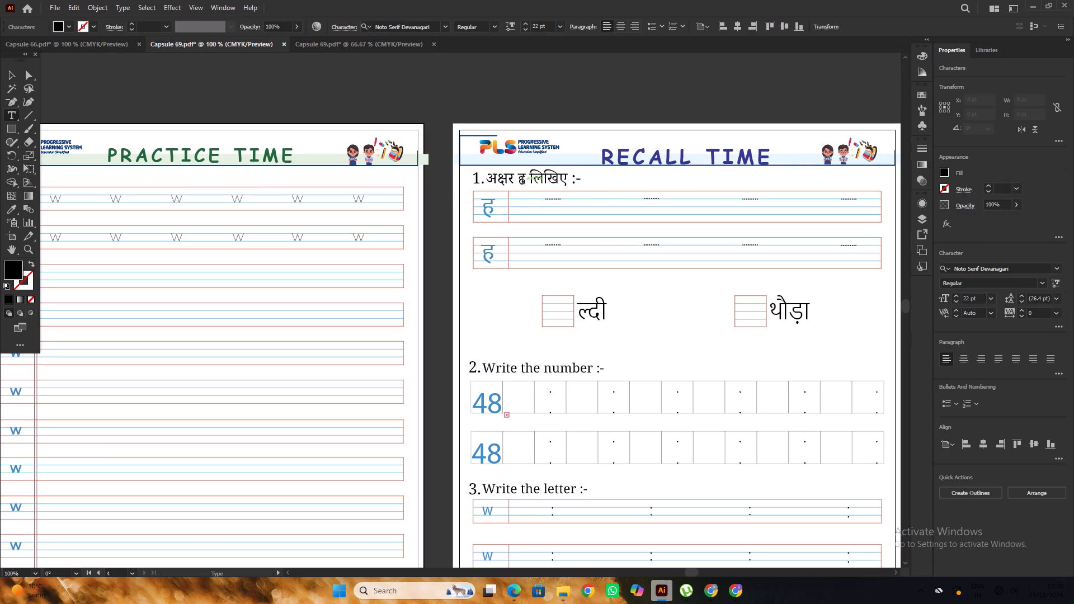
drag(525, 178, 520, 186)
key(ctrl+c)
In the new worksheet's Recall Time page, replace the quoted स in the question 1 heading with the copied ह.
click(390, 41)
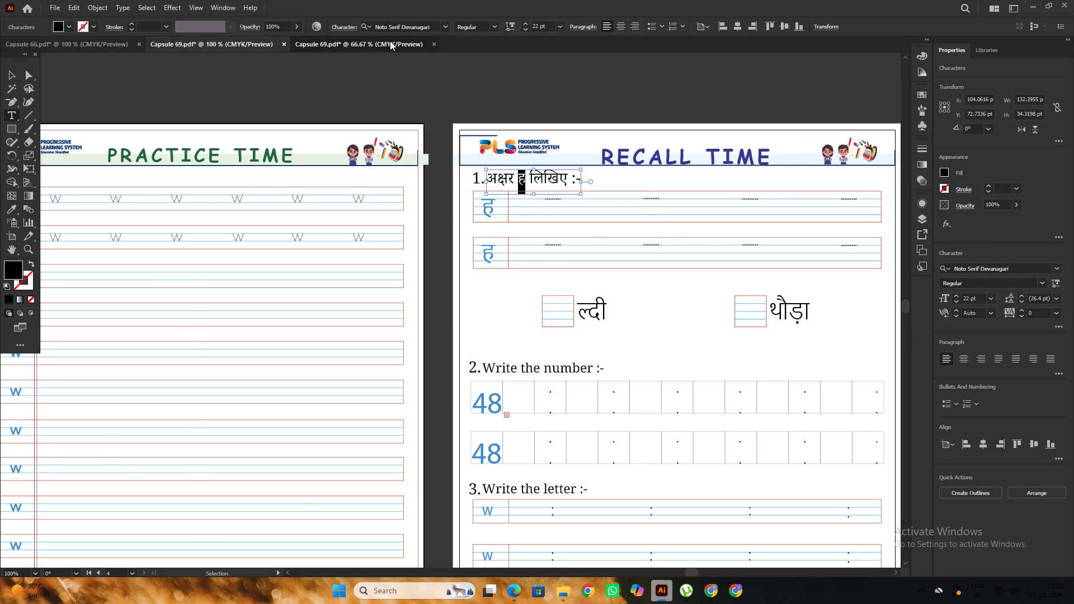
alt+scroll(538, 195, up, 4)
drag(519, 207, 512, 215)
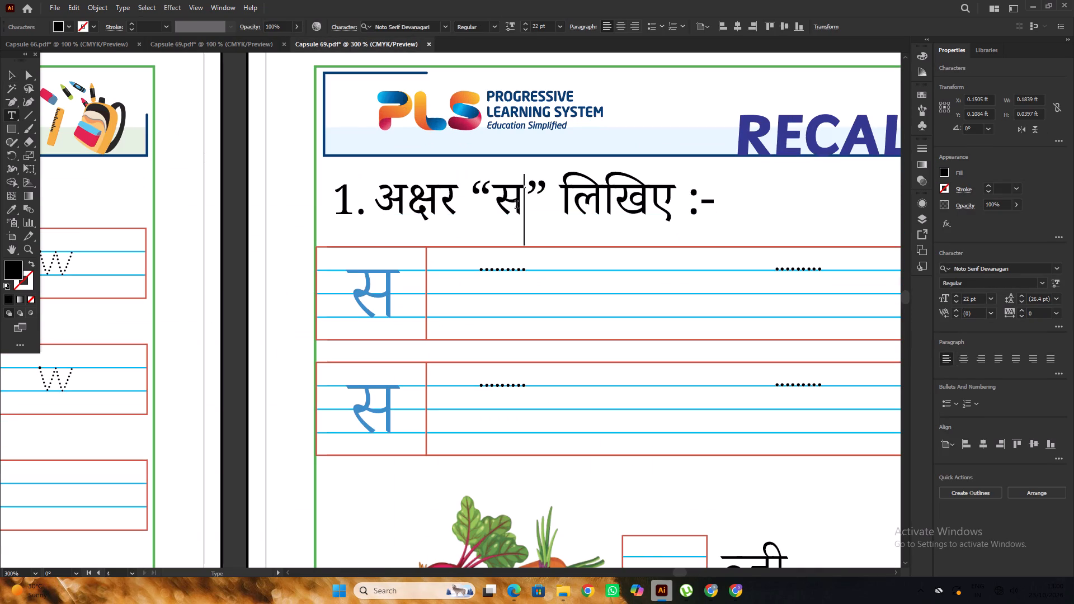
drag(517, 205, 508, 214)
key(ctrl+v)
Replace the blue स in the first writing row with ह and match it to the second row's blue स style.
alt+scroll(540, 194, down, 3)
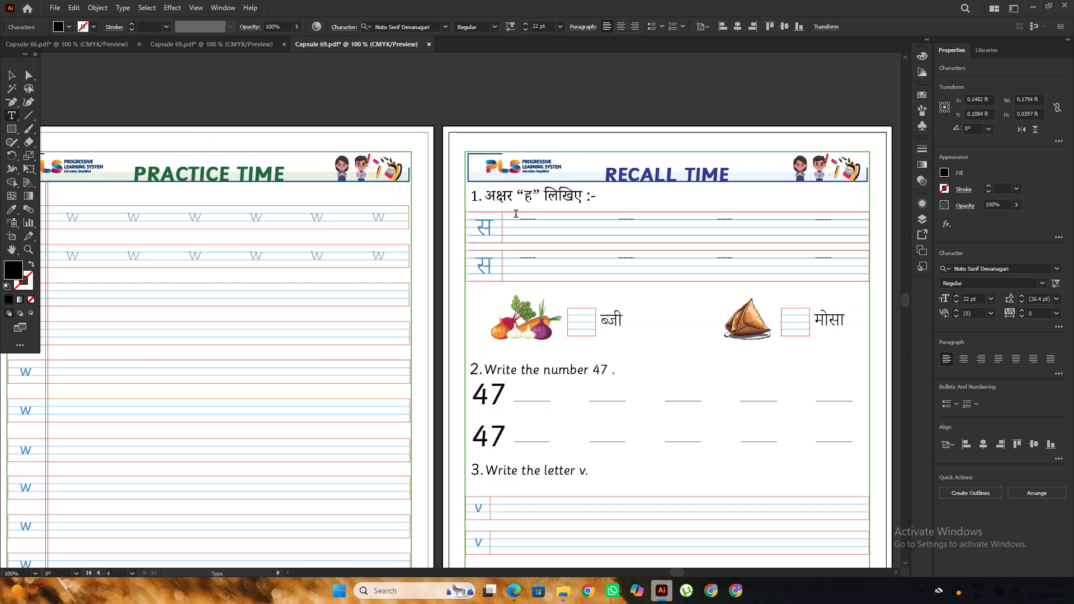
alt+scroll(484, 239, up, 2)
drag(497, 223, 482, 228)
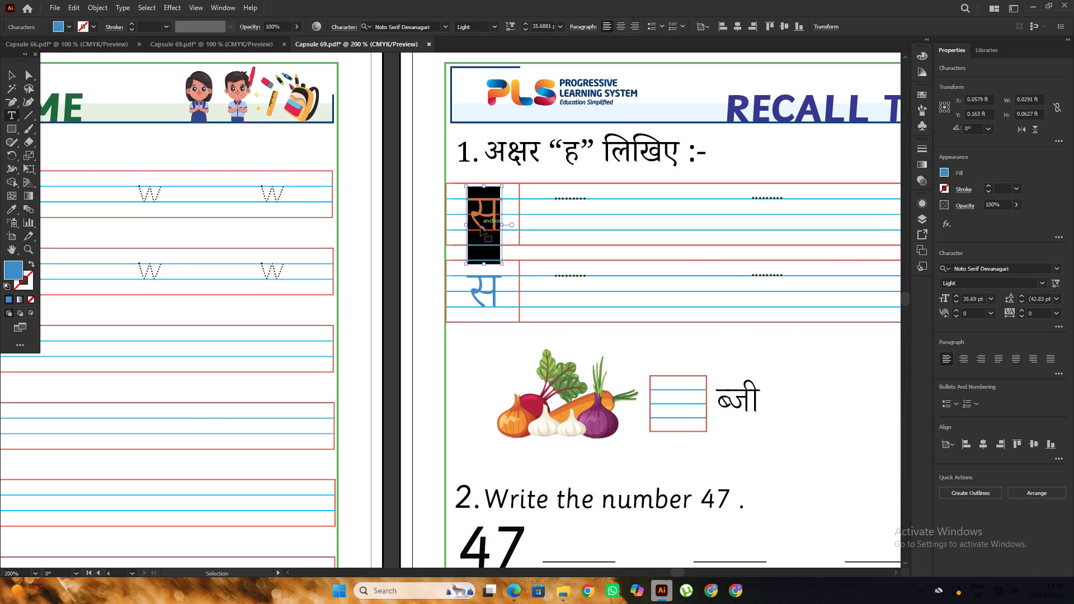
key(ctrl+v)
alt+scroll(510, 219, down, 1)
click(11, 75)
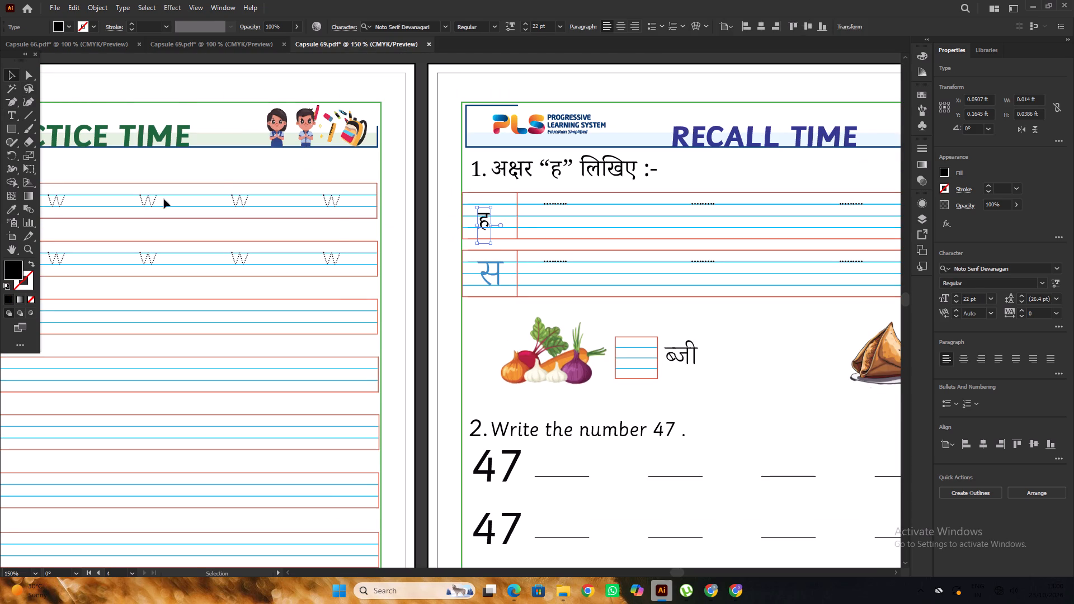
click(6, 211)
alt+scroll(440, 301, up, 2)
click(549, 248)
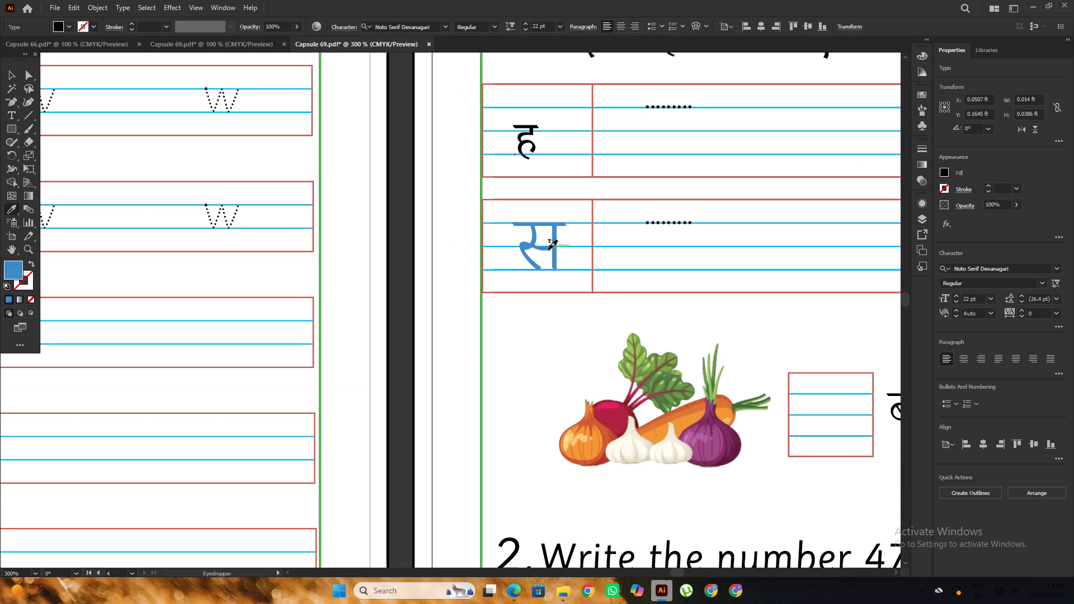
alt+scroll(460, 213, down, 2)
scroll(460, 213, up, 3)
click(8, 75)
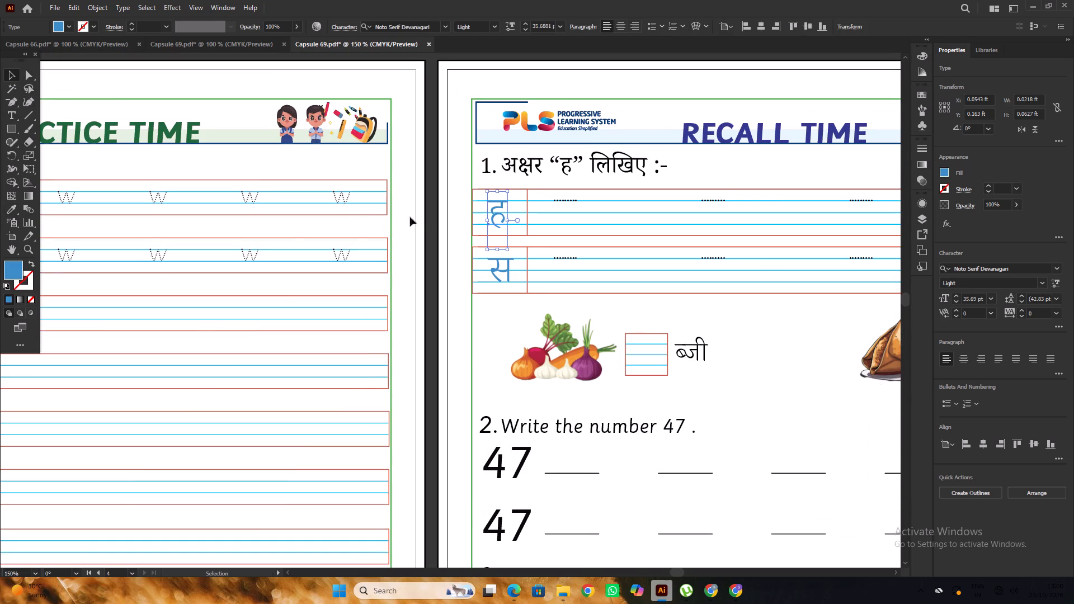
click(427, 213)
Delete the blue स from the second writing row of question 1.
click(502, 273)
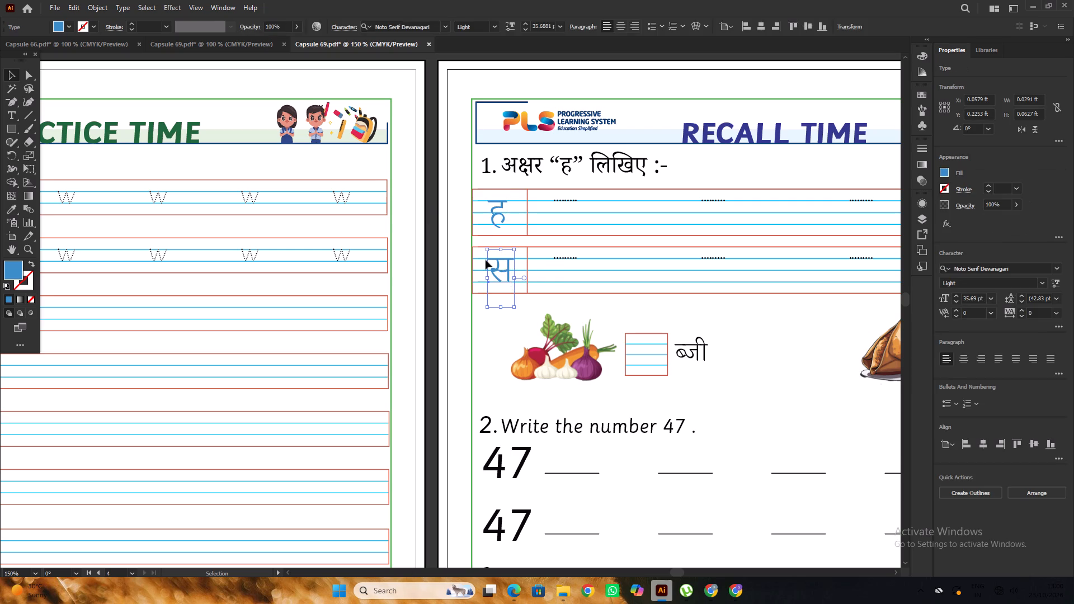
key(Delete)
Scale the first row's blue ह down to about 31.35 pt and position it between the blue guide lines.
scroll(504, 197, down, 2)
alt+scroll(505, 192, up, 3)
click(502, 186)
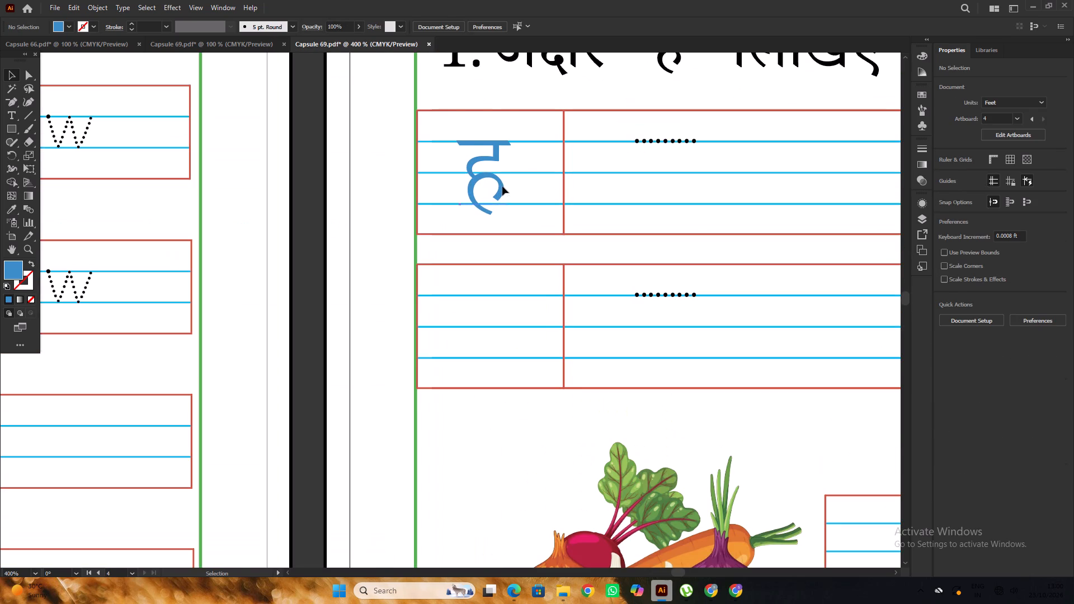
alt+scroll(502, 188, up, 1)
drag(517, 317, 520, 292)
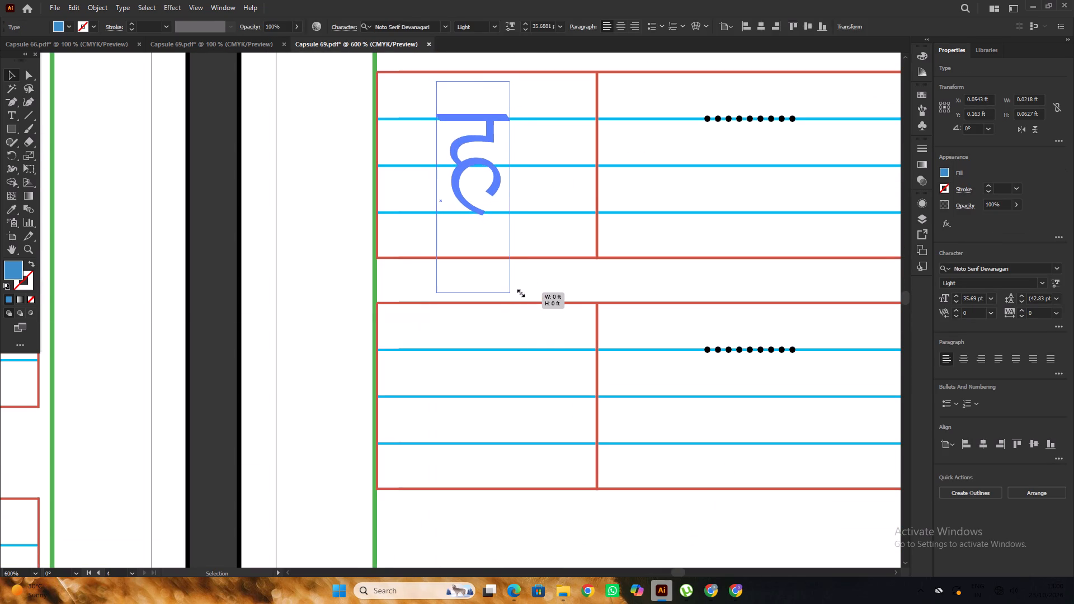
drag(520, 292, 520, 288)
alt+scroll(459, 193, down, 1)
scroll(459, 193, up, 5)
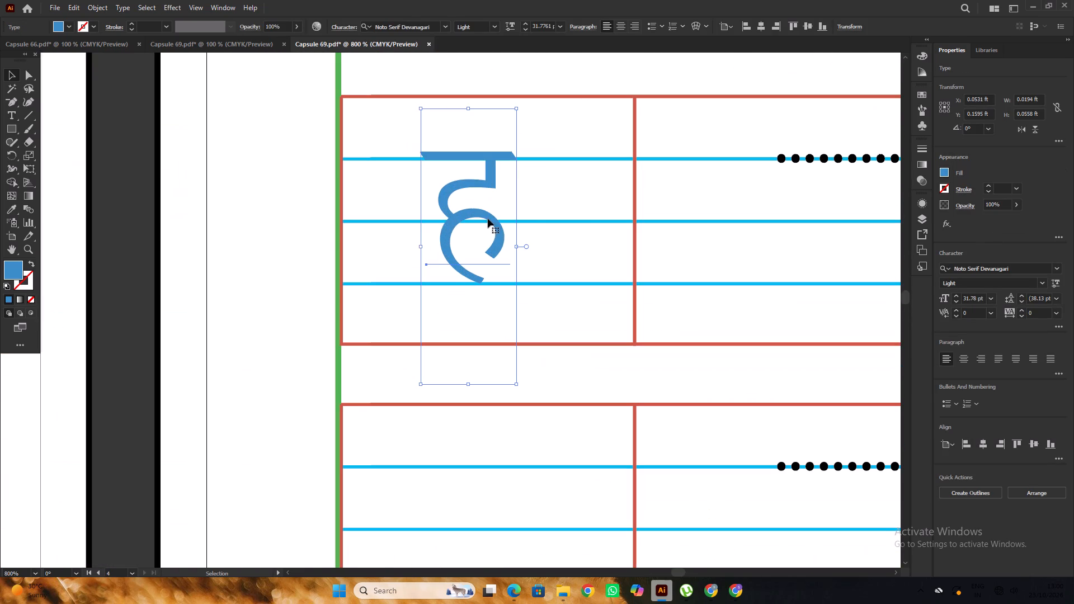
drag(492, 221, 501, 222)
scroll(496, 188, up, 3)
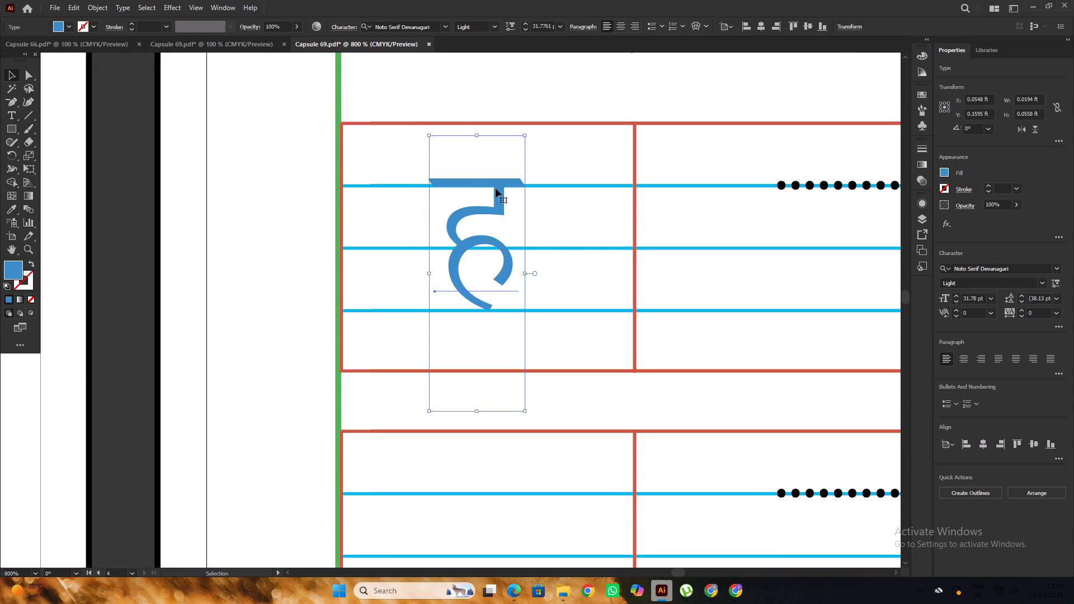
scroll(496, 188, up, 1)
click(498, 202)
alt+scroll(497, 201, down, 2)
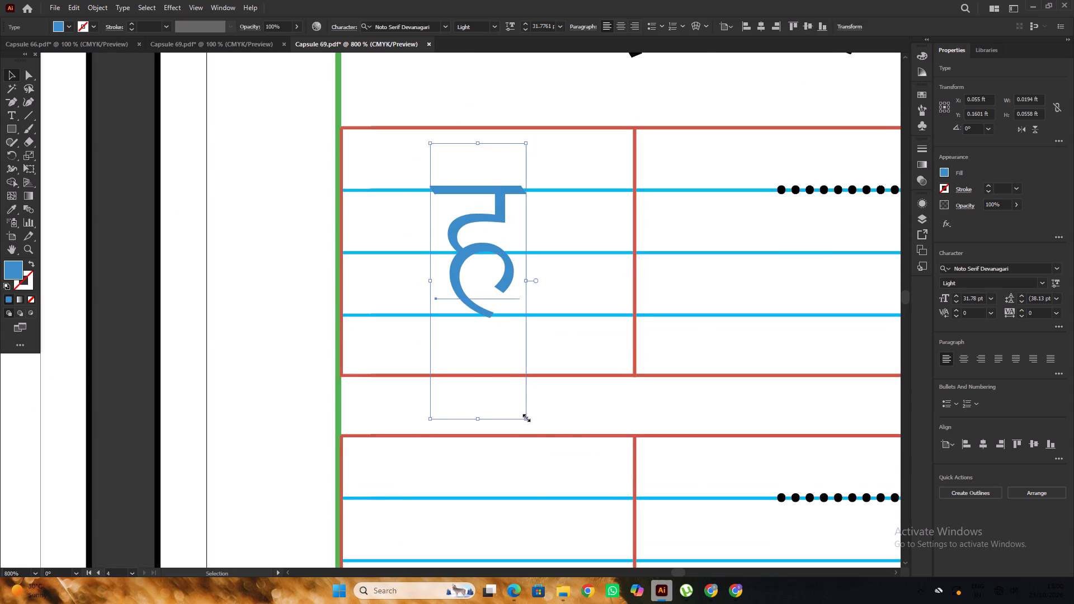
shift+click(525, 419)
Duplicate the blue ह straight down into the second writing row's letter cell.
alt+scroll(467, 273, down, 4)
scroll(474, 263, down, 5)
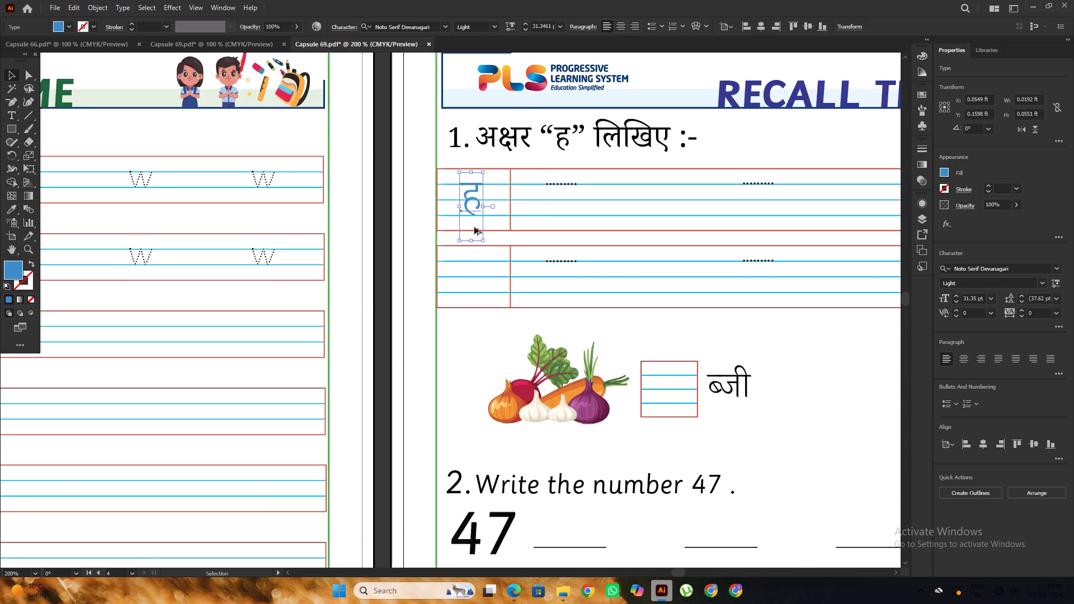
alt+scroll(474, 227, up, 2)
alt+drag(481, 187, 498, 343)
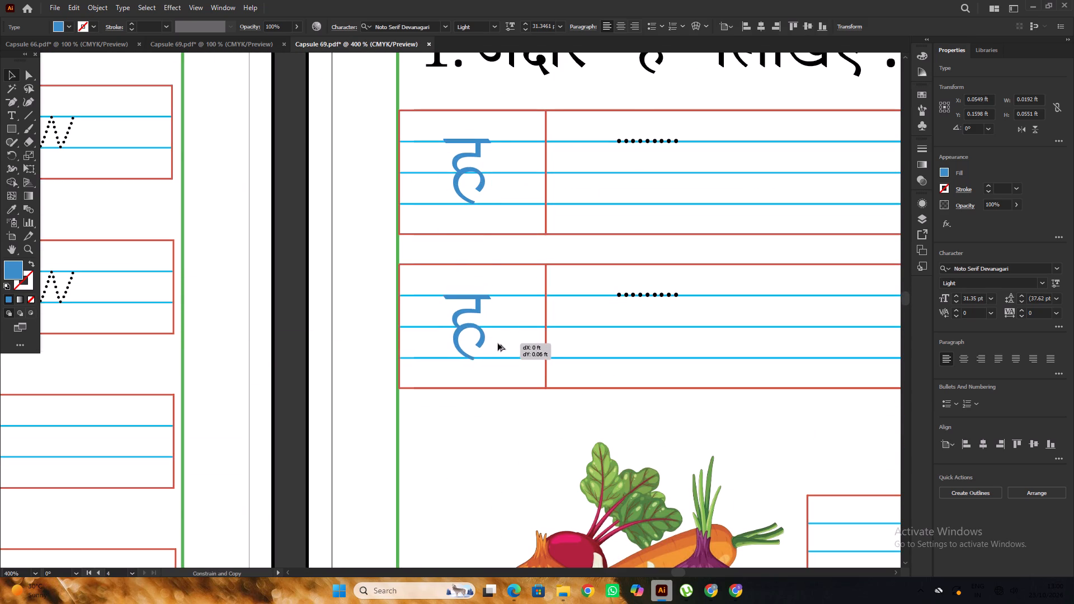
alt+drag(498, 343, 498, 341)
alt+scroll(455, 306, down, 6)
click(491, 207)
Ungroup the pictures, answer boxes and Hindi words below the ह writing rows.
scroll(491, 206, down, 4)
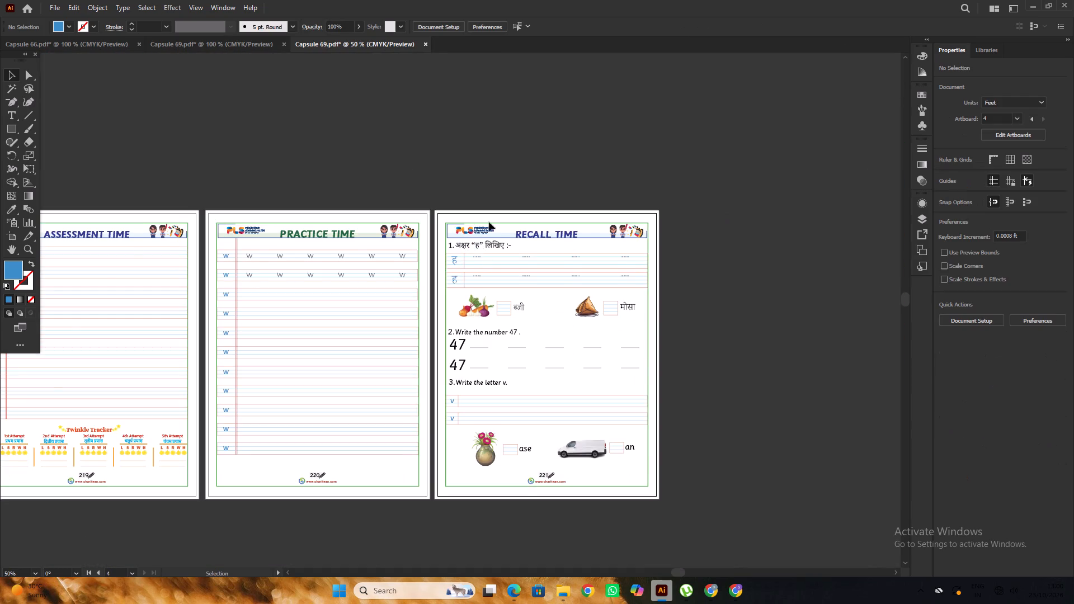
scroll(489, 222, down, 1)
alt+scroll(484, 243, up, 2)
alt+scroll(453, 219, down, 4)
click(472, 225)
right_click(472, 225)
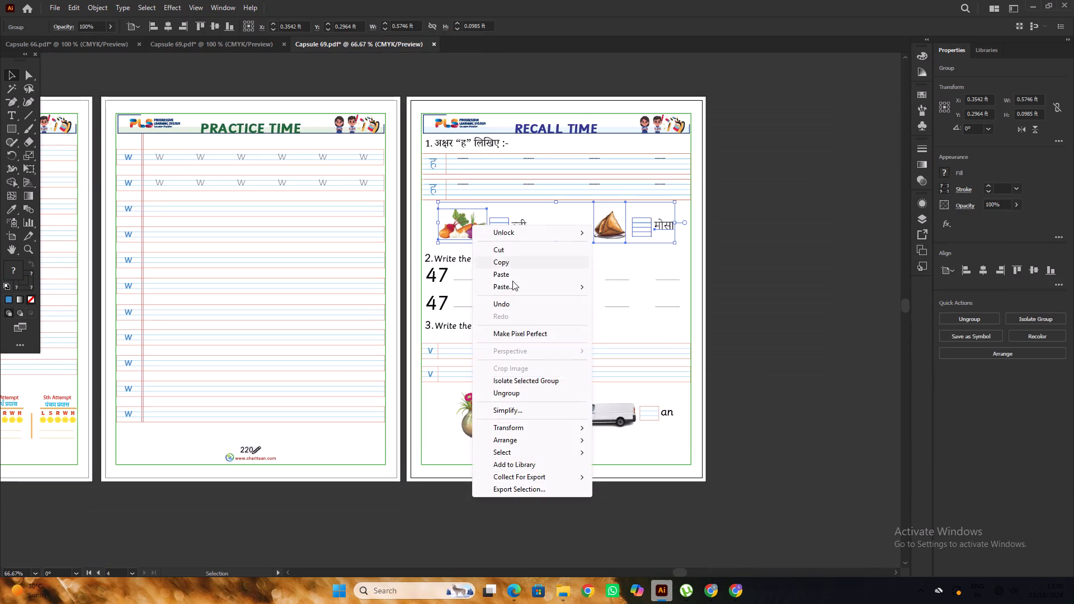
click(538, 395)
click(785, 312)
Delete the vegetables and samosa pictures below the ह writing rows.
click(468, 233)
shift+click(609, 227)
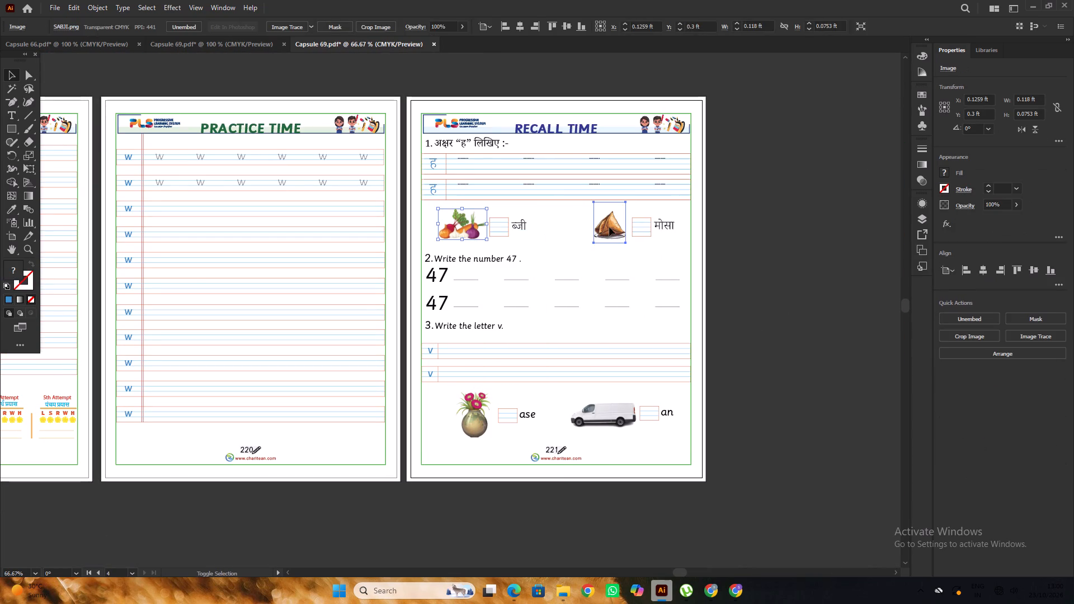
key(Delete)
scroll(357, 236, down, 2)
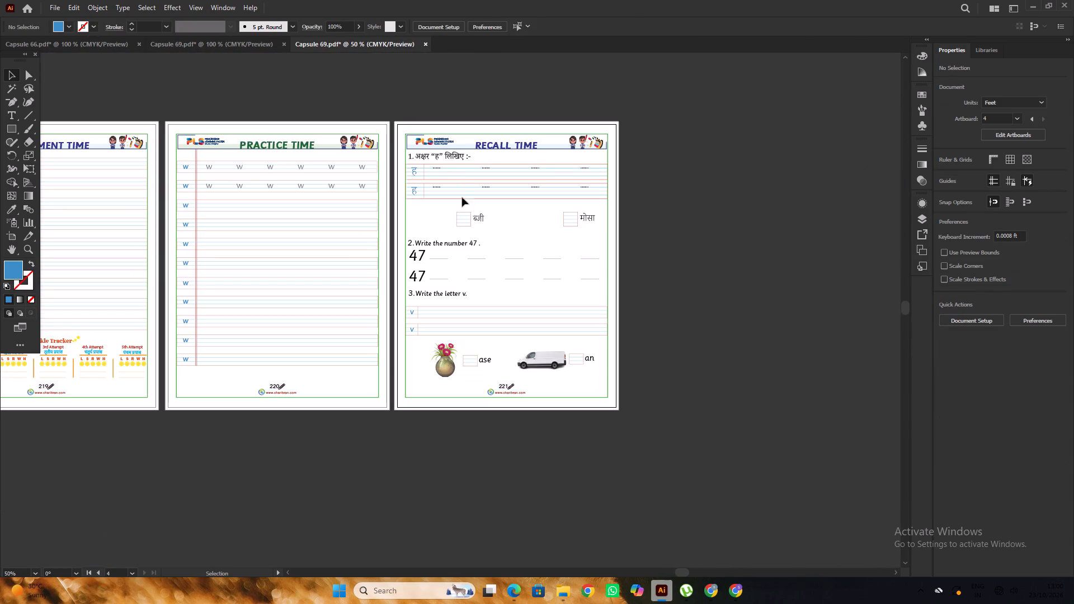
Copy the words ल्दी and थौड़ा from the Recall Time page of the other Capsule 69 document.
click(208, 54)
click(210, 45)
alt+scroll(489, 199, down, 2)
key(space)
drag(690, 232, 623, 228)
click(731, 228)
alt+scroll(600, 271, up, 2)
click(547, 234)
shift+click(350, 238)
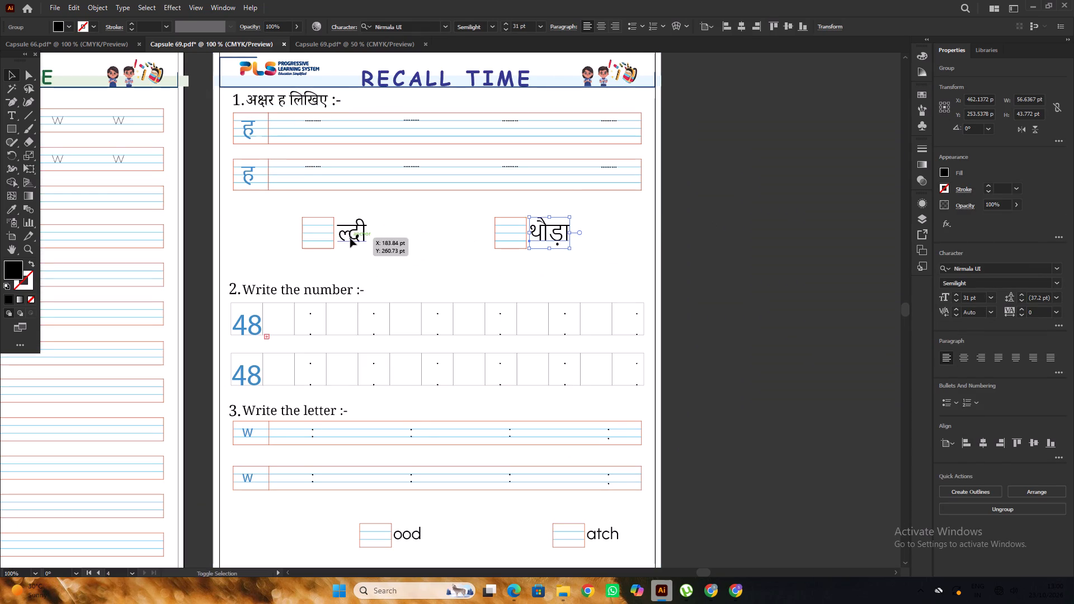
key(ctrl+c)
Paste ल्दी and थौड़ा below the answer boxes and match them to ब्जी in Noto Serif Devanagari Light, 25 pt.
click(319, 45)
alt+scroll(579, 230, up, 2)
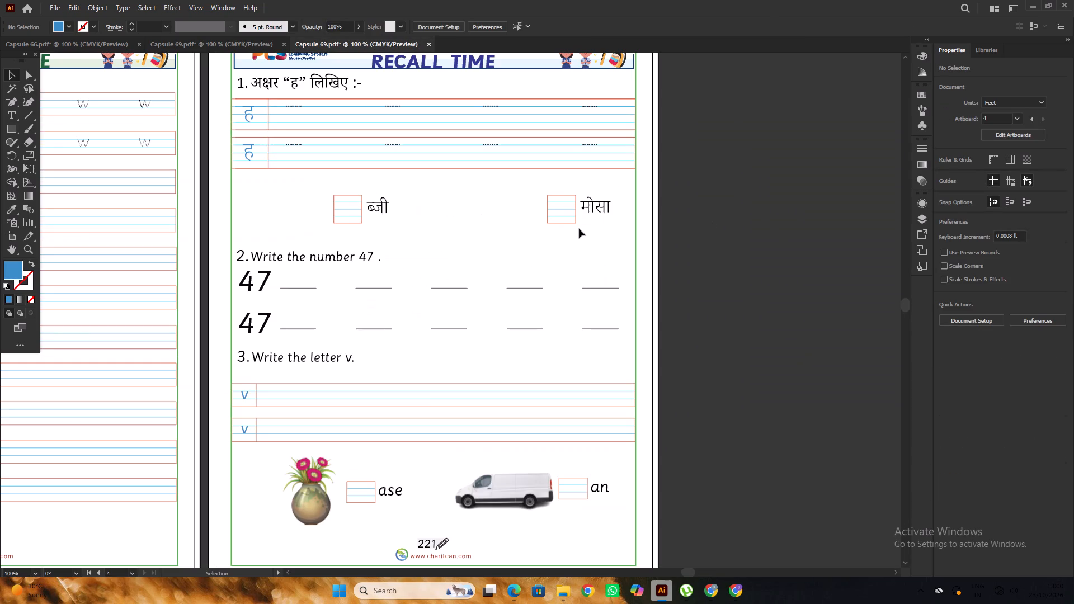
key(ctrl+f)
drag(546, 199, 563, 237)
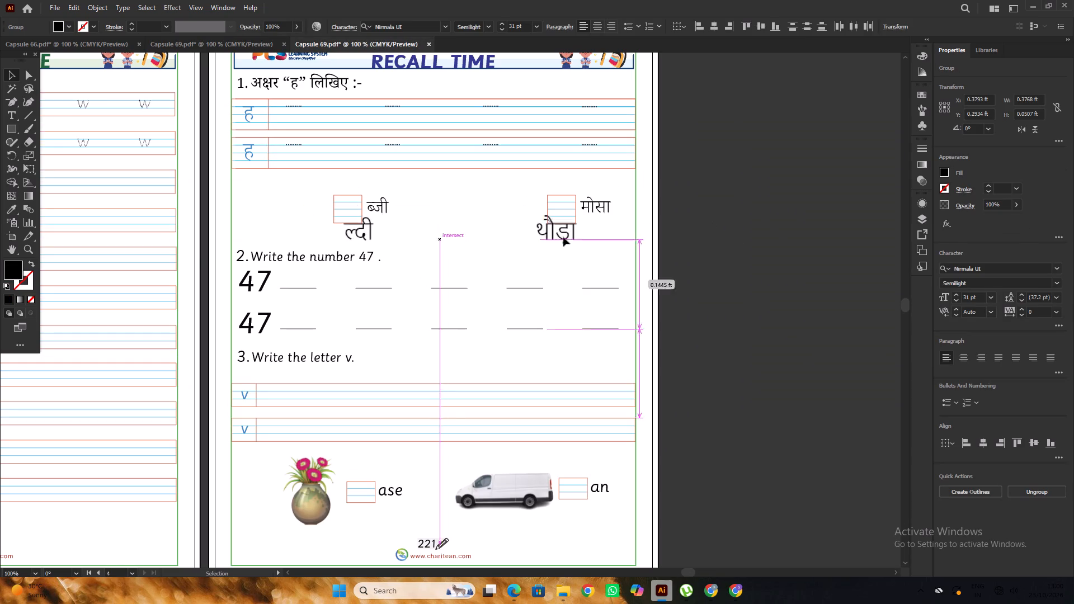
drag(563, 237, 605, 246)
click(15, 210)
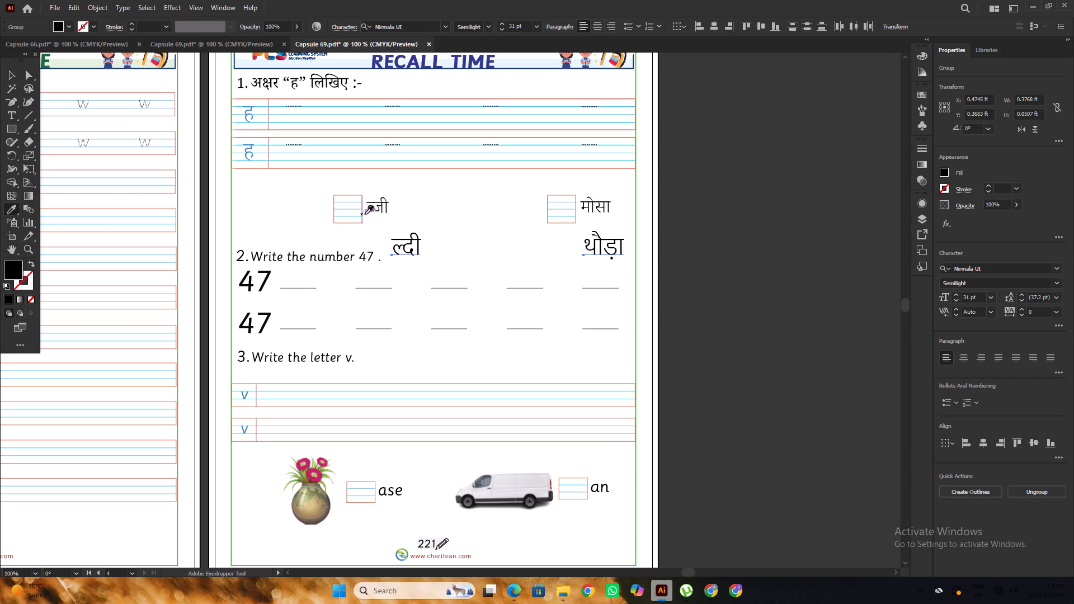
click(375, 213)
click(5, 72)
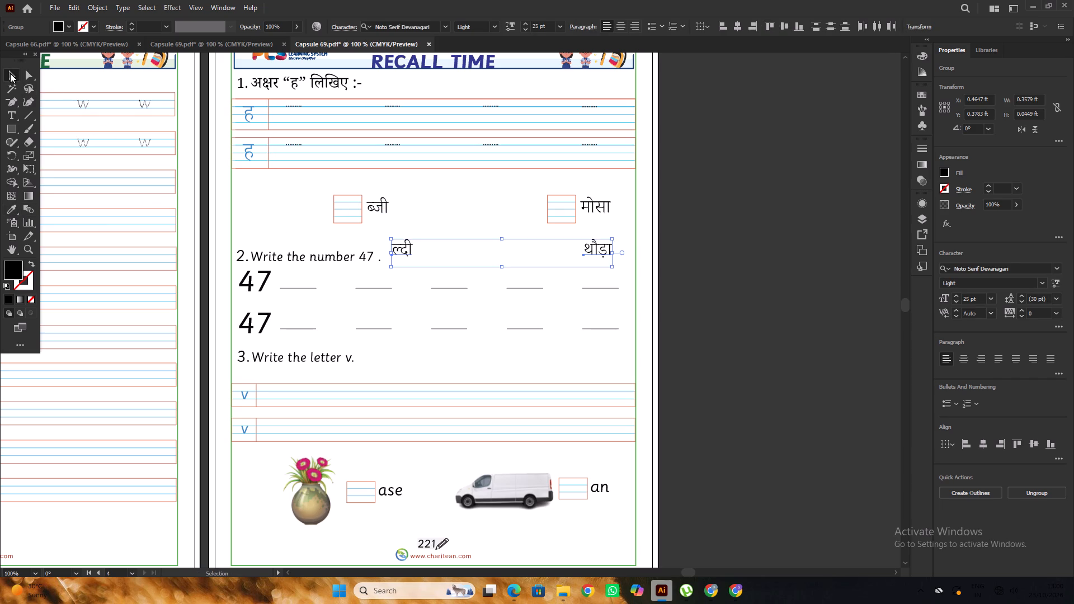
Delete the old words ब्जी and मोसा beside the two answer boxes.
click(444, 186)
click(394, 206)
click(371, 206)
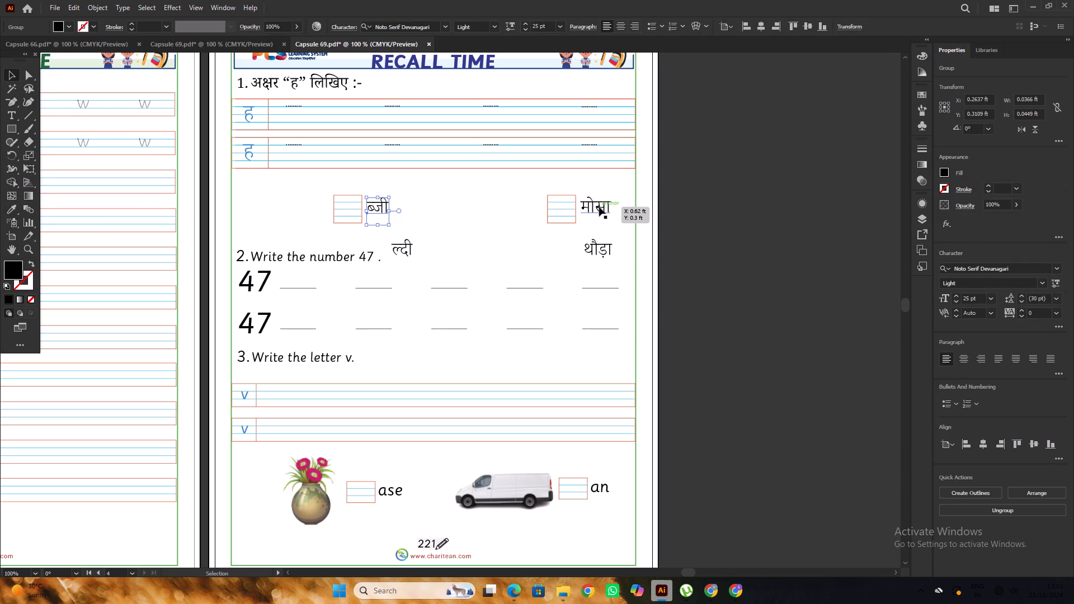
shift+click(599, 207)
key(Delete)
click(729, 210)
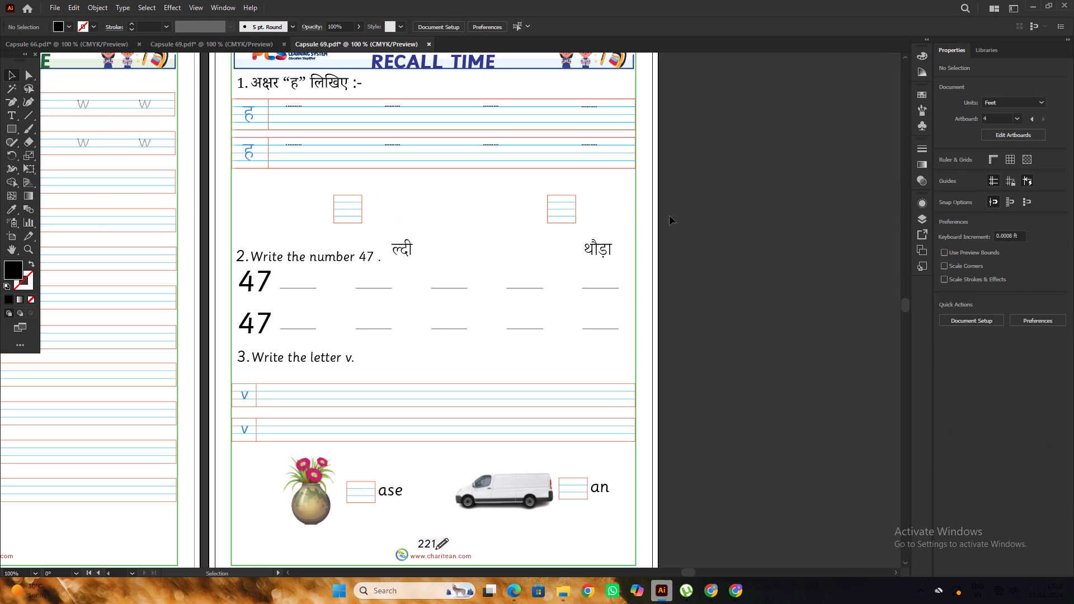
Move the word ल्दी directly beside the first answer box.
scroll(389, 237, up, 5)
alt+scroll(348, 262, up, 3)
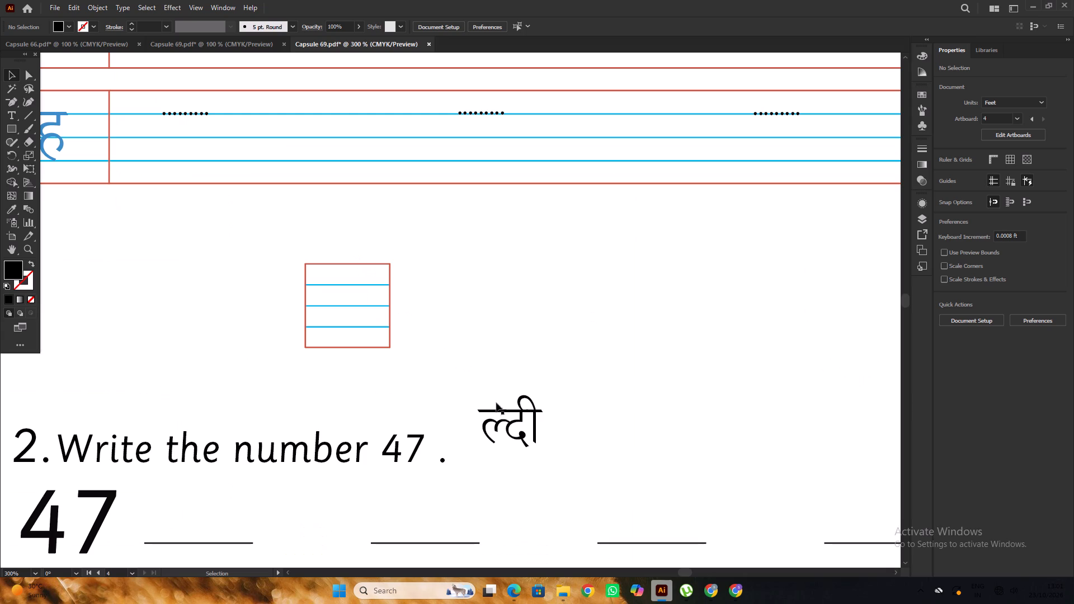
drag(514, 422, 435, 299)
alt+scroll(352, 262, down, 3)
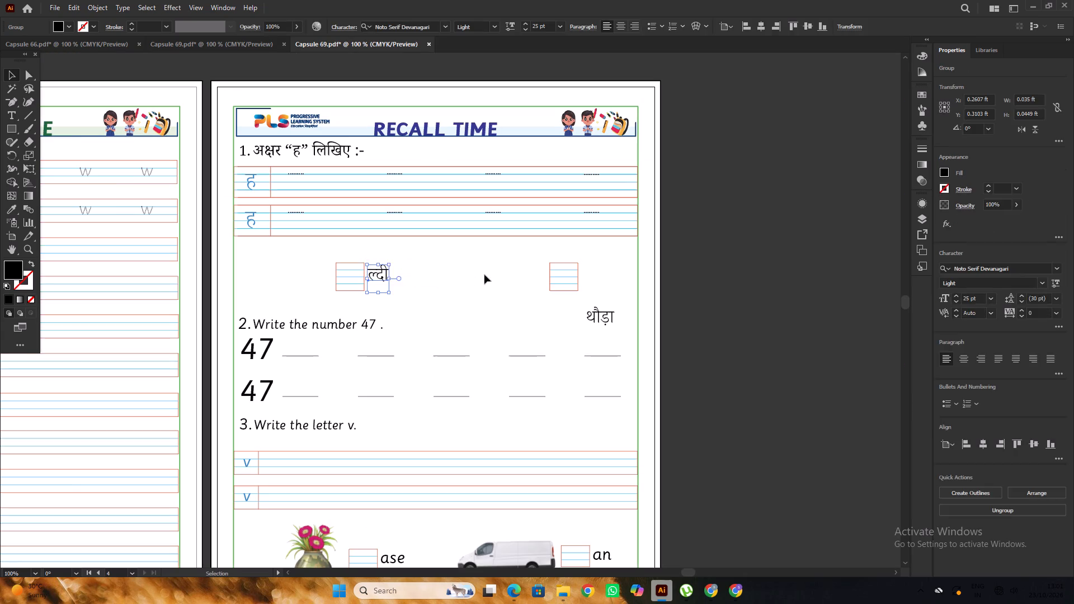
double_click(486, 275)
Move the word थौड़ा directly beside the second answer box on the Recall Time page.
alt+scroll(580, 293, up, 2)
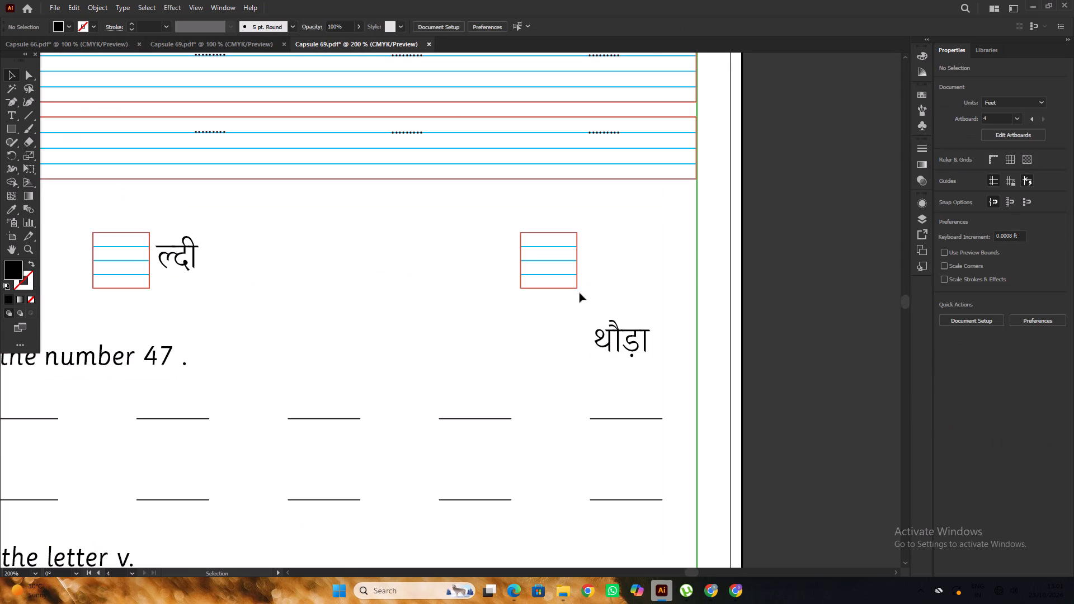
drag(628, 342, 628, 259)
alt+scroll(616, 254, up, 3)
drag(627, 263, 599, 250)
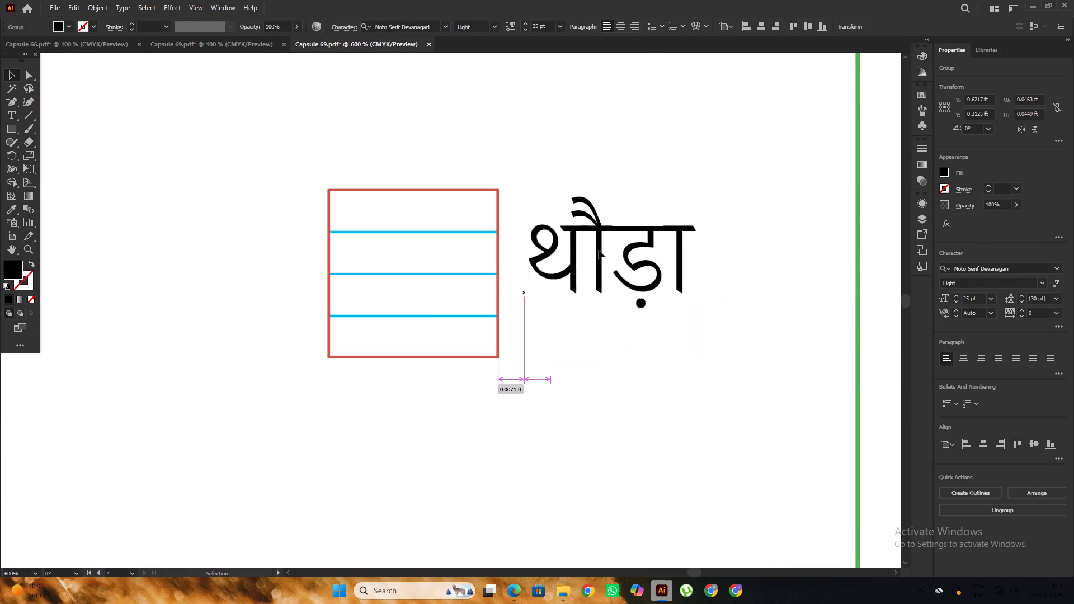
drag(599, 250, 596, 254)
alt+scroll(595, 254, down, 3)
click(596, 331)
alt+scroll(599, 301, down, 3)
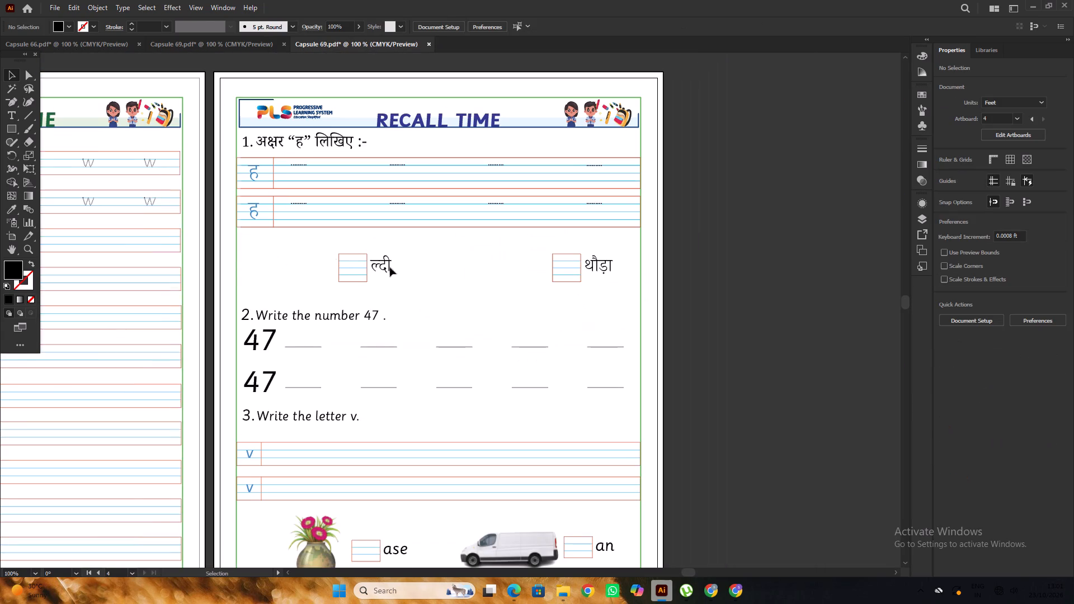
Compare the Recall Time page with the other Capsule 69 document and the Capsule 66 pages to check its picture exercise.
alt+scroll(566, 244, down, 2)
click(220, 51)
alt+scroll(503, 218, down, 1)
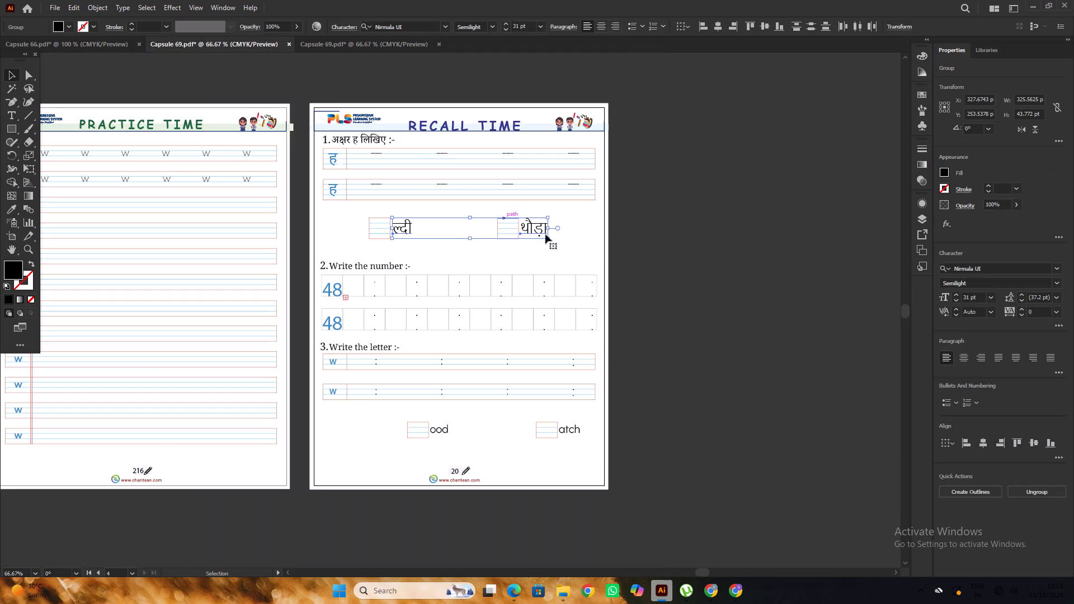
click(699, 254)
click(108, 45)
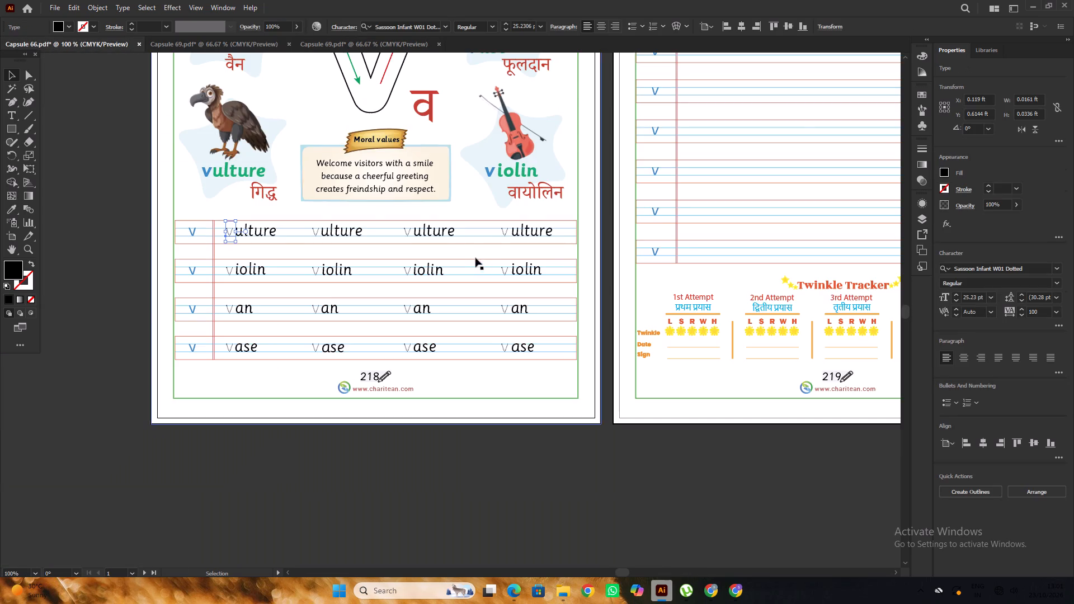
alt+scroll(453, 247, down, 3)
click(604, 401)
key(space)
key(space)
key(space)
key(space)
key(space)
key(space)
key(space)
key(space)
key(space)
key(space)
key(space)
key(space)
key(space)
key(space)
key(space)
key(space)
drag(692, 379, 505, 424)
drag(637, 409, 519, 427)
click(611, 451)
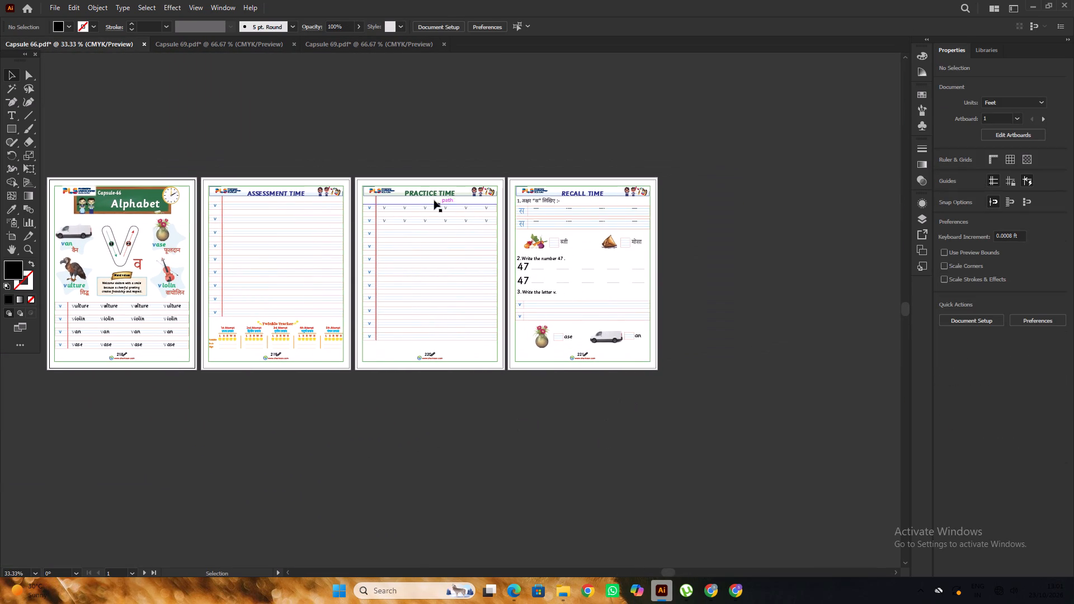
click(324, 42)
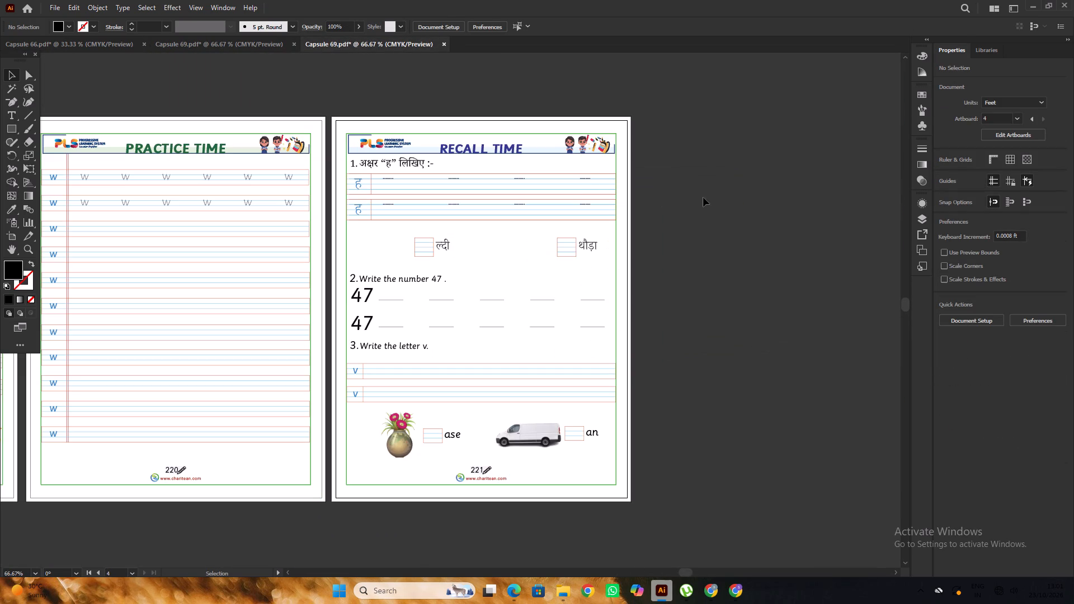
click(709, 195)
Open Capsule 67 from the Adhar part 2 new ( 14-10-2026) folder in Adobe Illustrator 2022.
click(1034, 4)
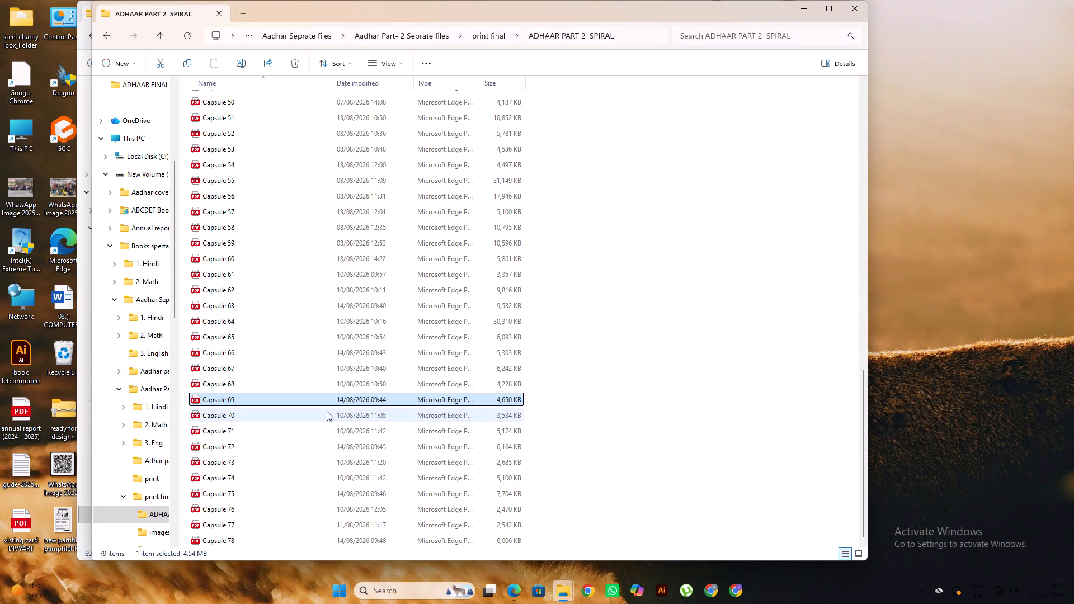
click(463, 542)
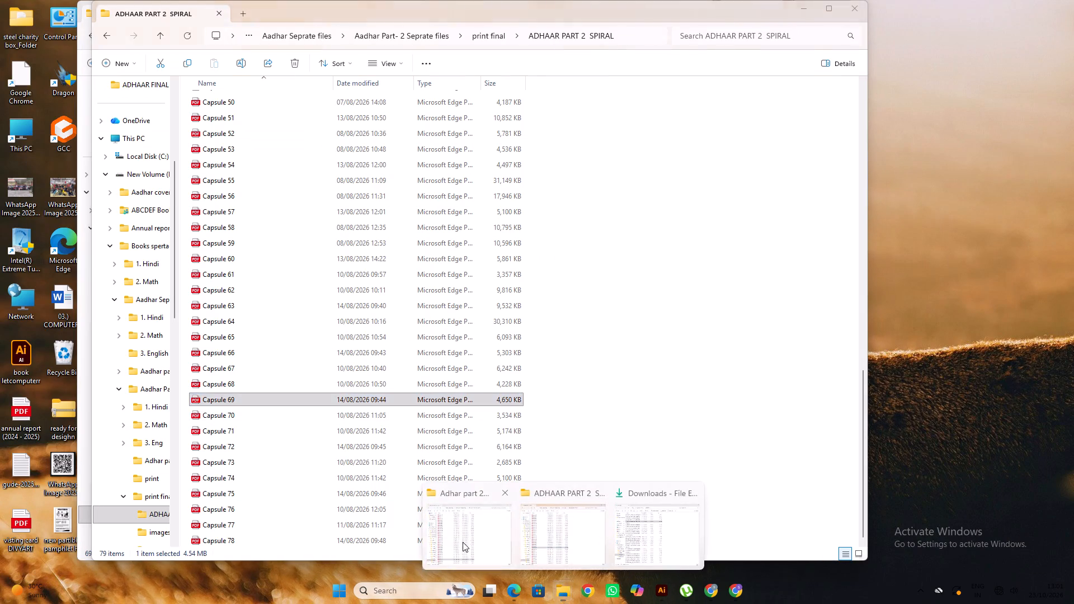
scroll(409, 471, down, 5)
double_click(342, 514)
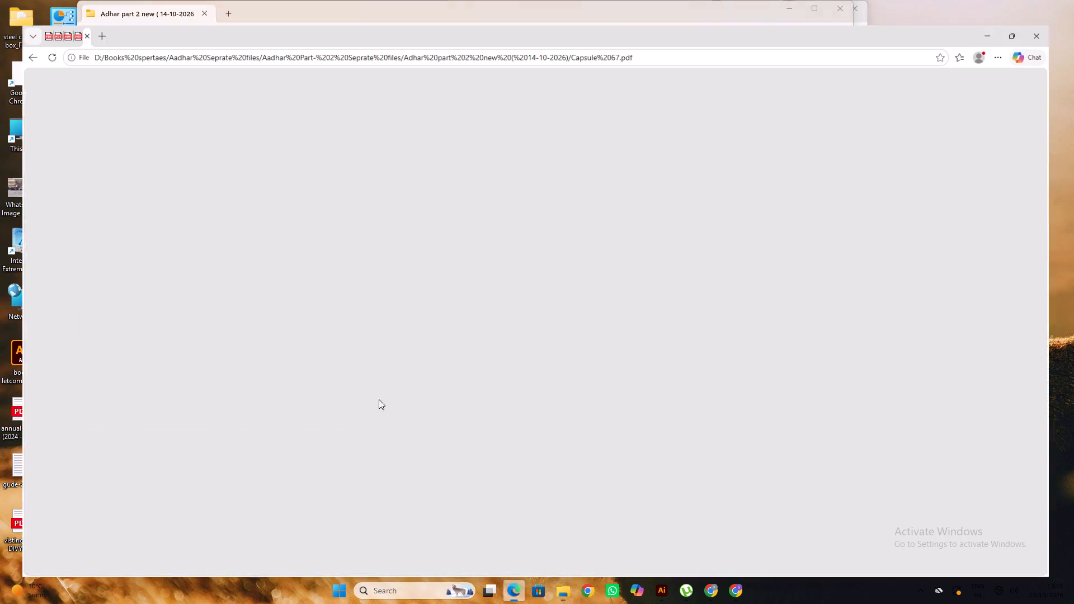
scroll(412, 361, up, 3)
click(1057, 6)
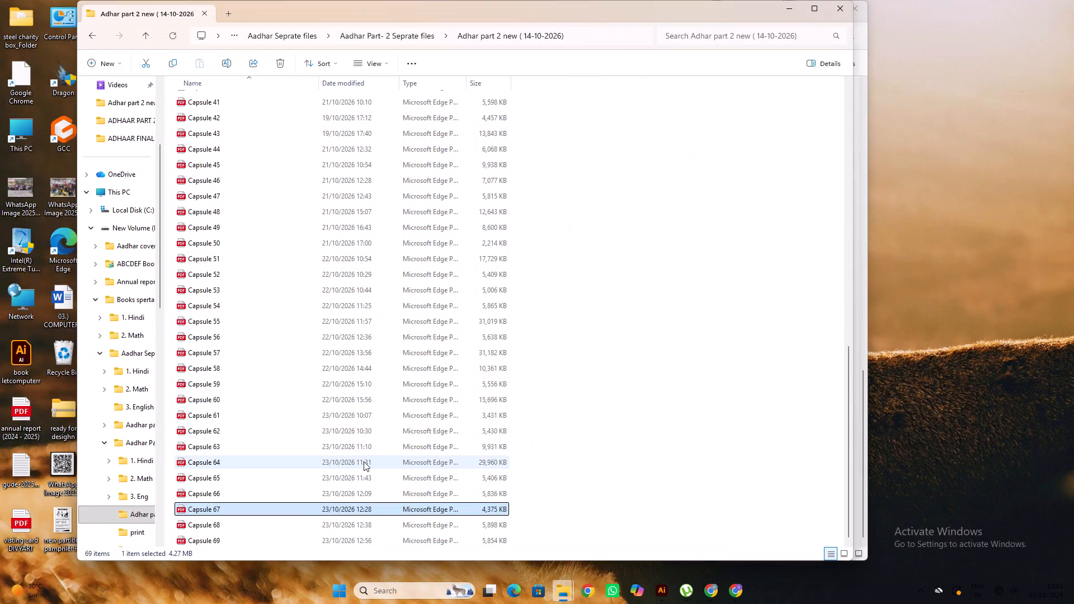
right_click(321, 508)
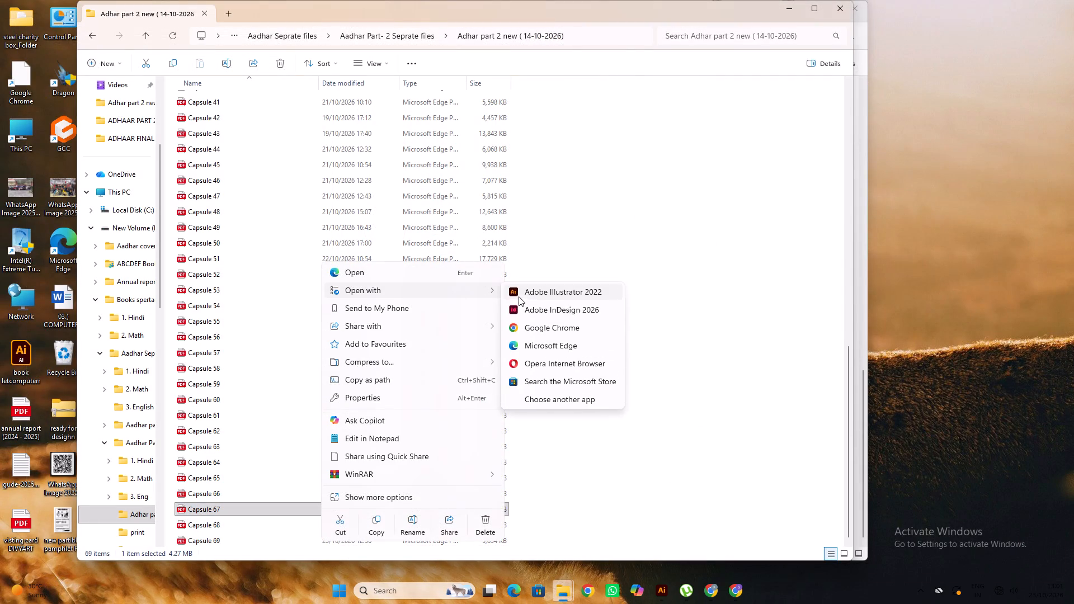
click(533, 293)
Copy the hammer picture from the first page of Capsule 67.
alt+scroll(522, 285, down, 1)
alt+scroll(321, 281, up, 1)
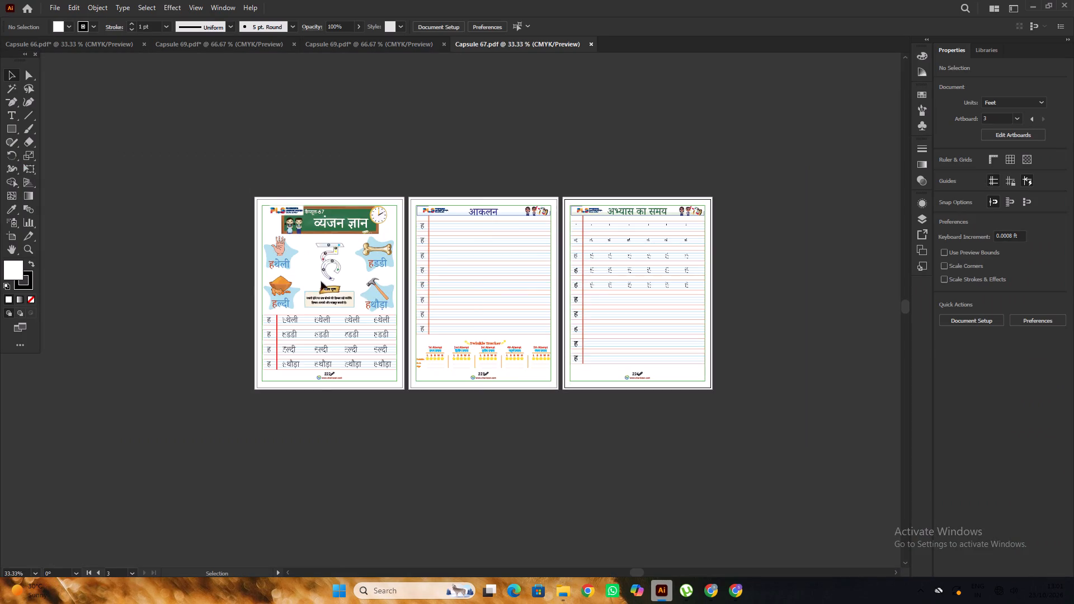
alt+scroll(321, 281, up, 1)
click(418, 291)
key(ctrl+c)
Paste the hammer into Capsule 69's Recall Time page, shrink it to about 0.094 × 0.084 ft, and place it before थौड़ा's answer box.
click(417, 42)
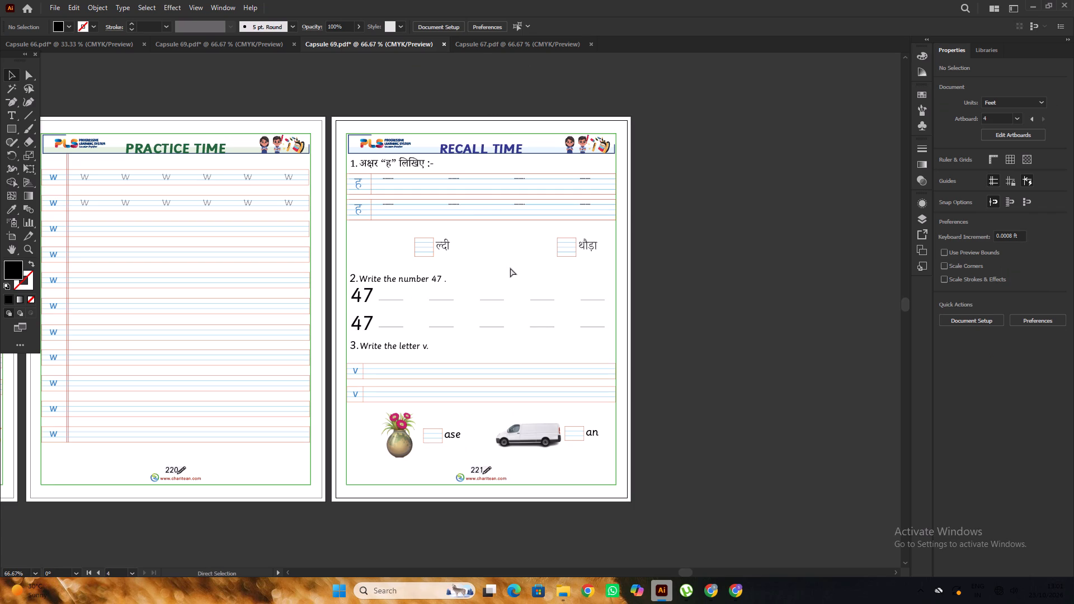
key(ctrl+v)
drag(459, 312, 546, 251)
alt+scroll(554, 257, up, 2)
alt+shift+drag(580, 296, 566, 280)
click(546, 262)
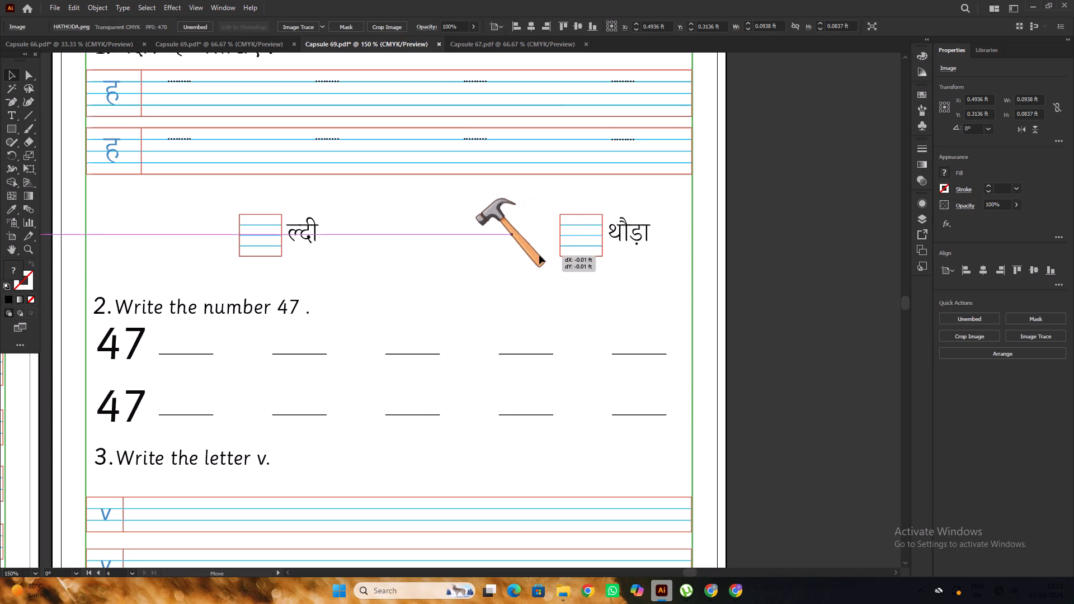
alt+scroll(533, 248, down, 2)
click(687, 275)
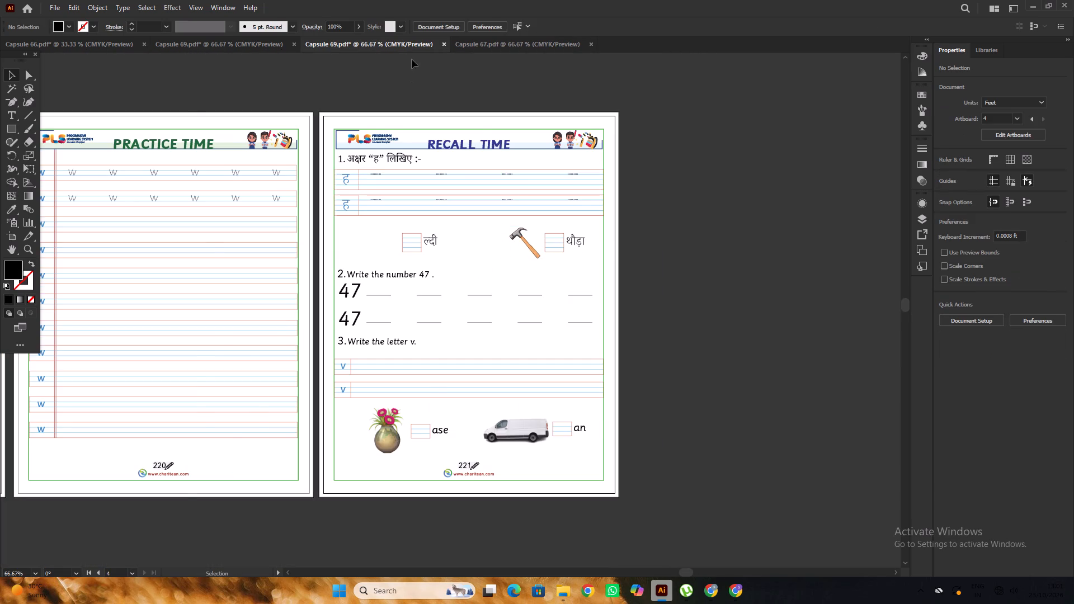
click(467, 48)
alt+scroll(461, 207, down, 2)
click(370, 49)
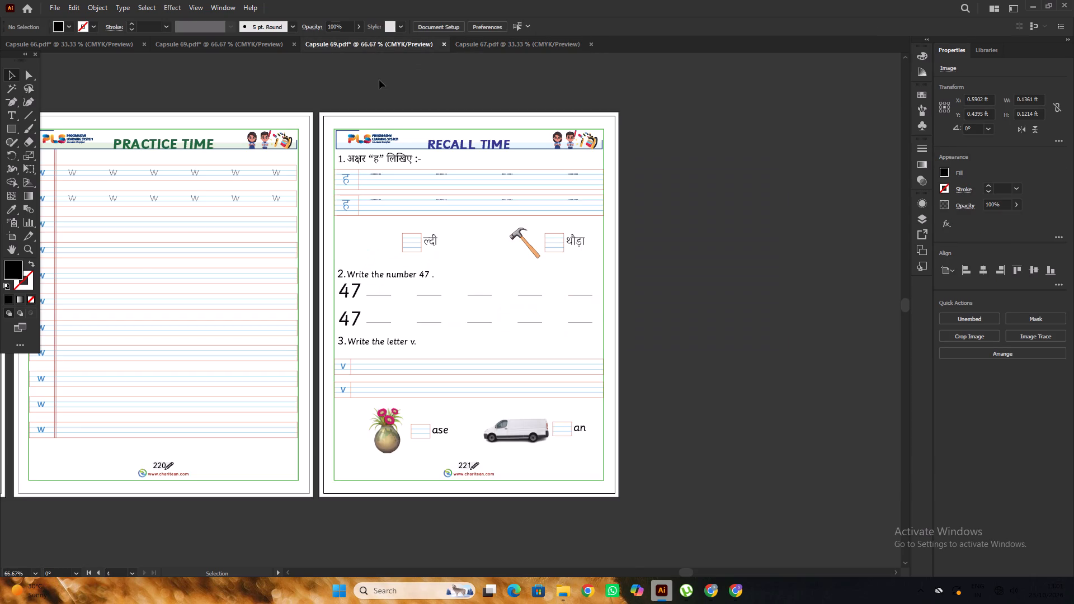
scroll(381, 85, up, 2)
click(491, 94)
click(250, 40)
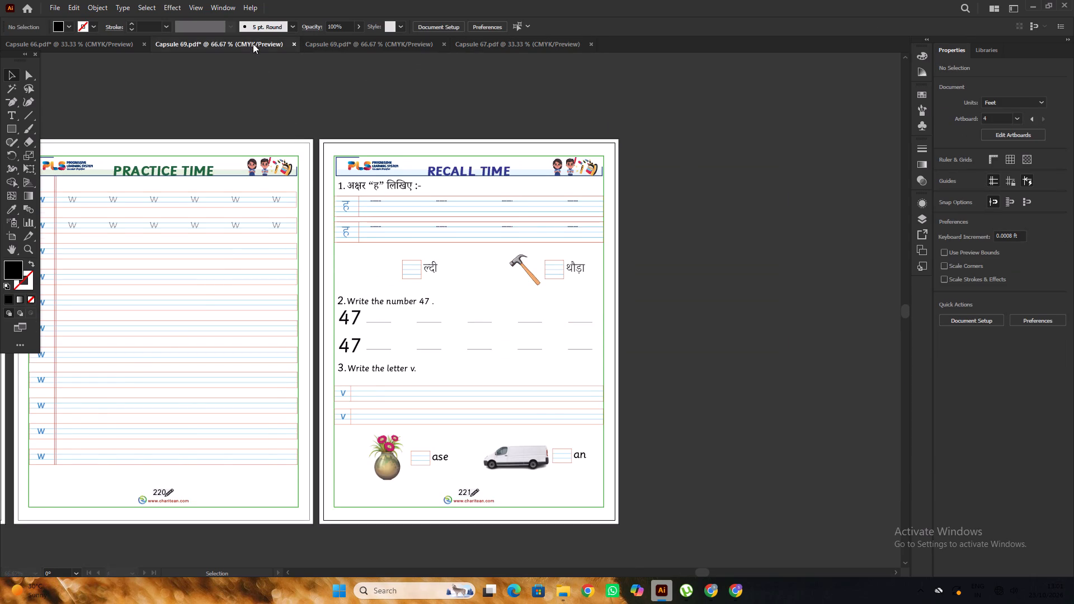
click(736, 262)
Copy the turmeric bowl picture above हल्दी on the first page of Capsule 67.
click(508, 51)
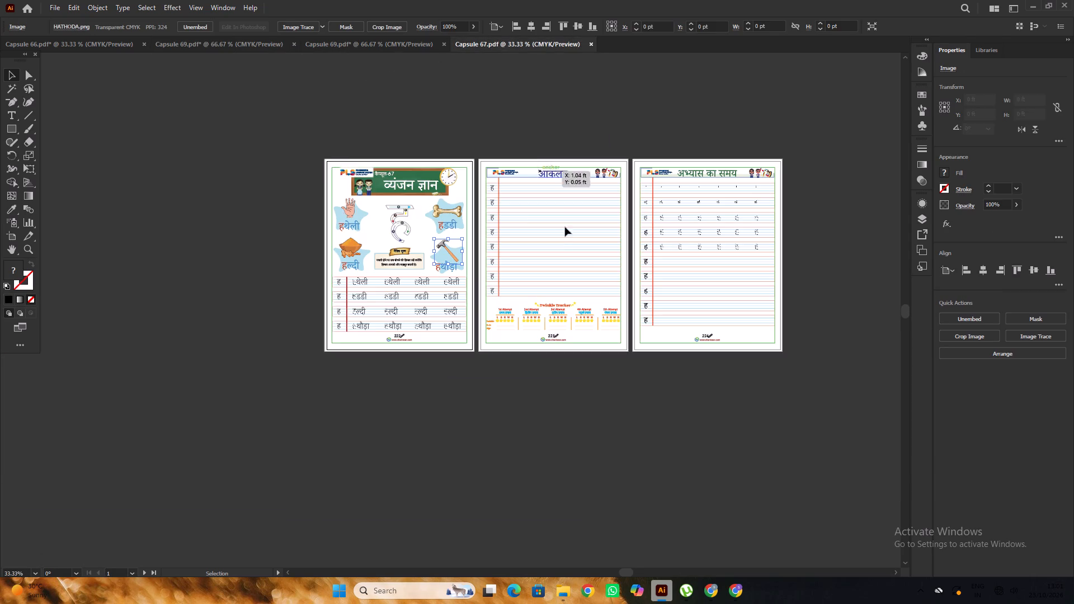
alt+scroll(457, 235, up, 3)
alt+scroll(464, 230, down, 2)
click(184, 225)
alt+scroll(317, 194, up, 1)
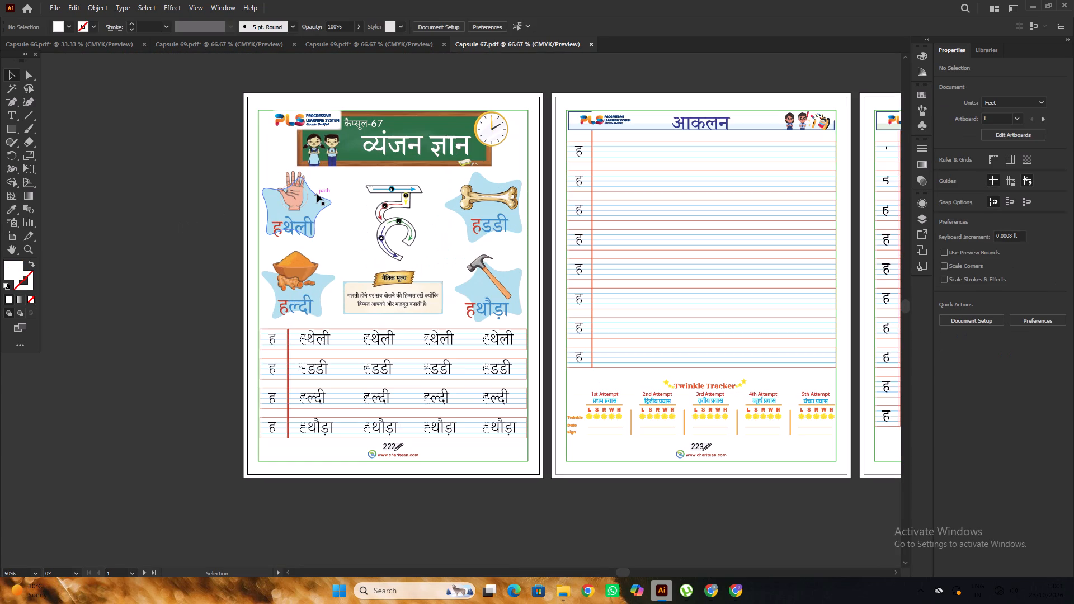
click(298, 270)
key(ctrl+c)
Paste the turmeric bowl into Capsule 69's Recall Time page, shrink it to about 0.118 ft square, and place it before ल्दी's answer box.
click(378, 42)
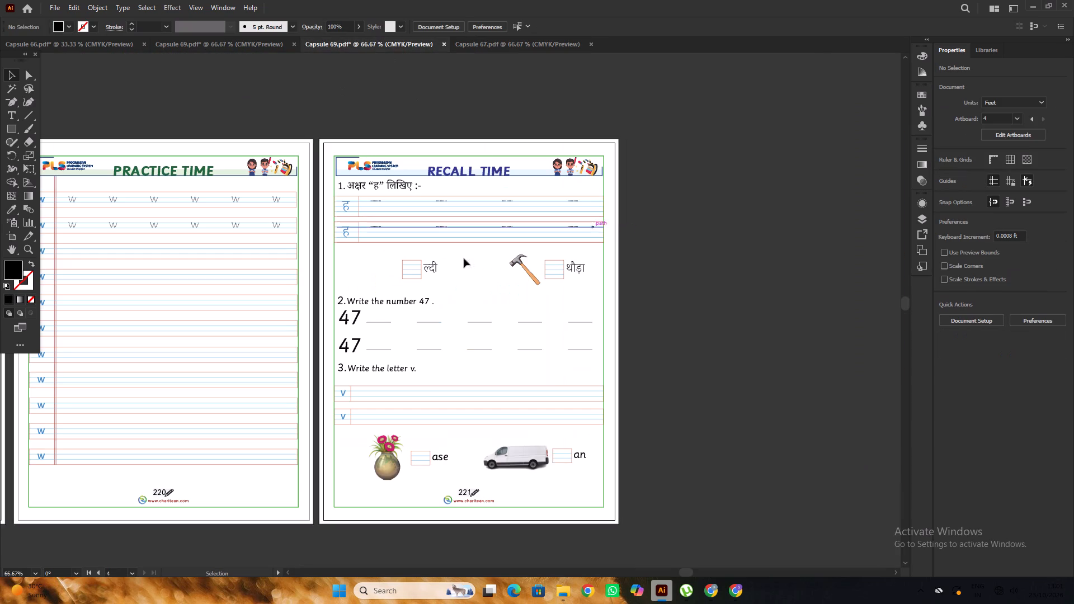
scroll(404, 250, down, 1)
alt+scroll(391, 259, up, 3)
key(ctrl+v)
drag(488, 323, 415, 299)
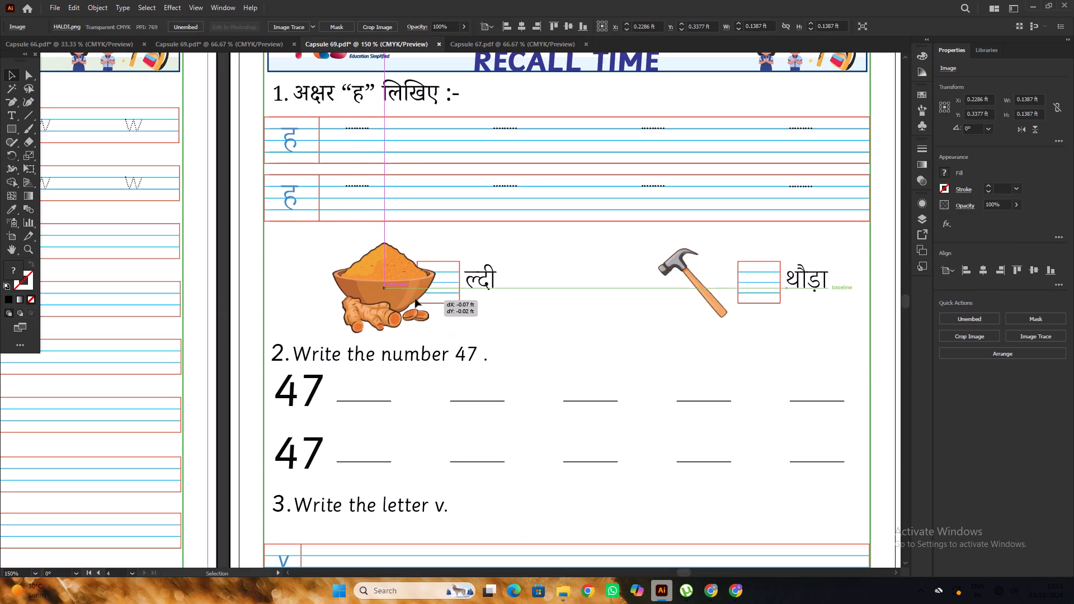
drag(415, 299, 393, 295)
alt+shift+drag(420, 346, 413, 336)
click(366, 282)
alt+scroll(365, 284, down, 1)
click(493, 311)
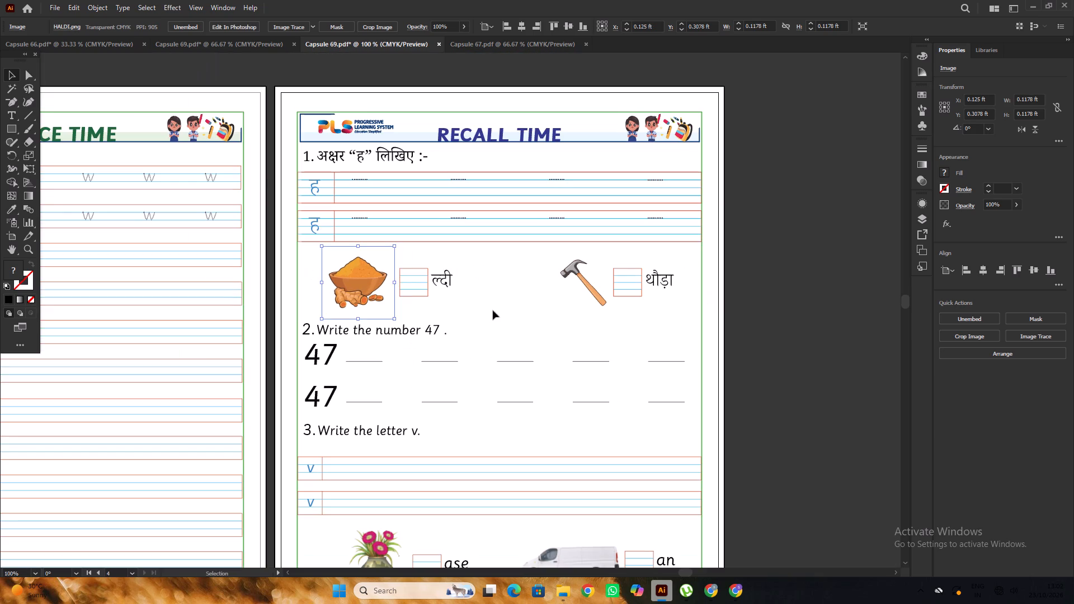
Group the turmeric and hammer pictures with their answer boxes and words, and centre the group horizontally on the artboard.
drag(307, 268, 675, 290)
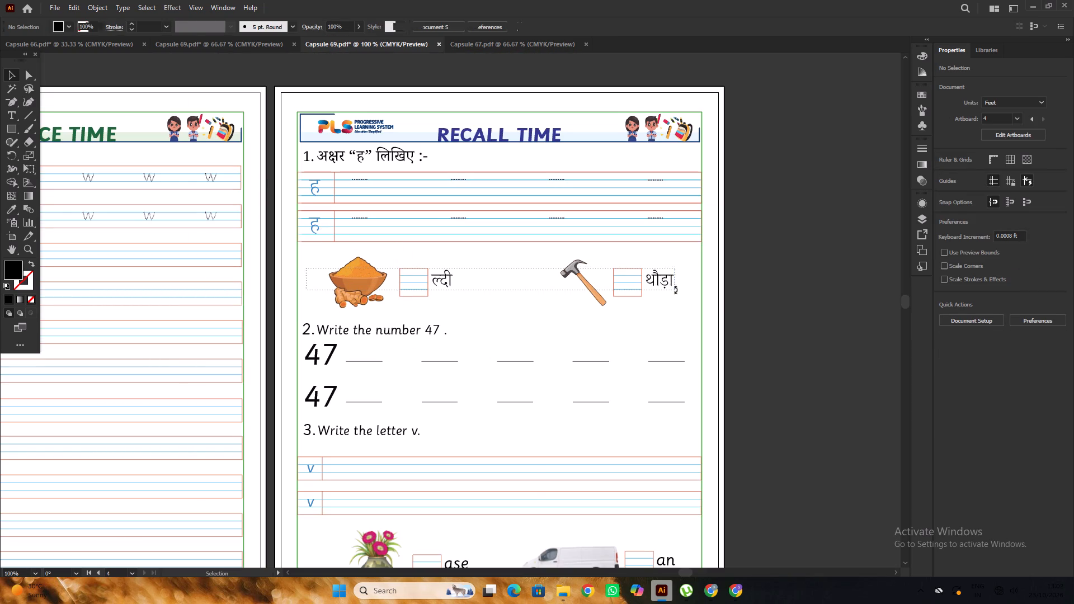
key(ctrl+g)
click(982, 273)
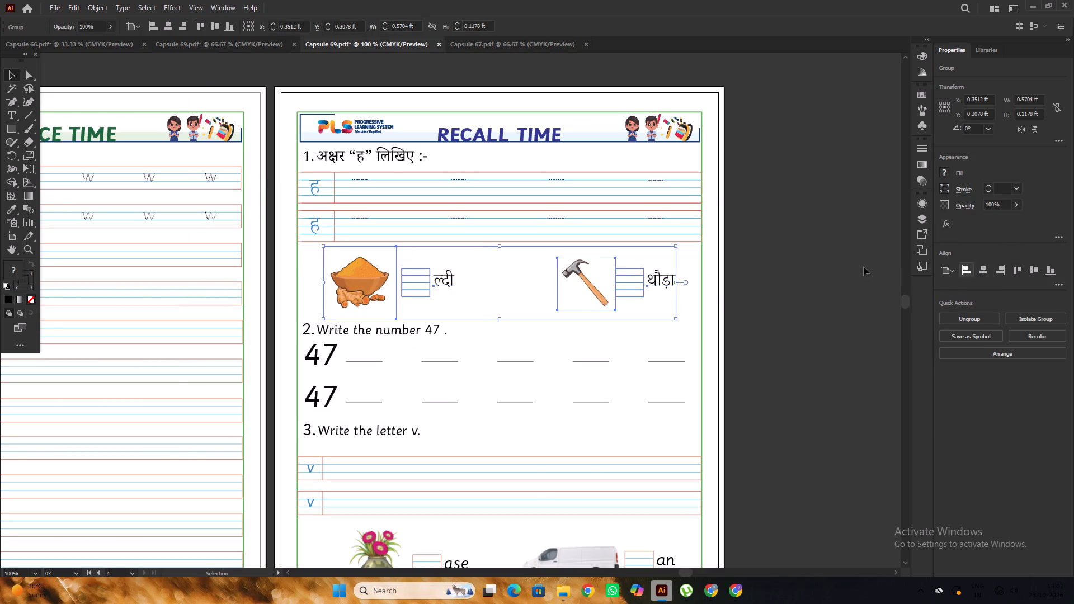
double_click(815, 259)
Change the number in the question 2 heading to 48.
alt+scroll(607, 266, down, 5)
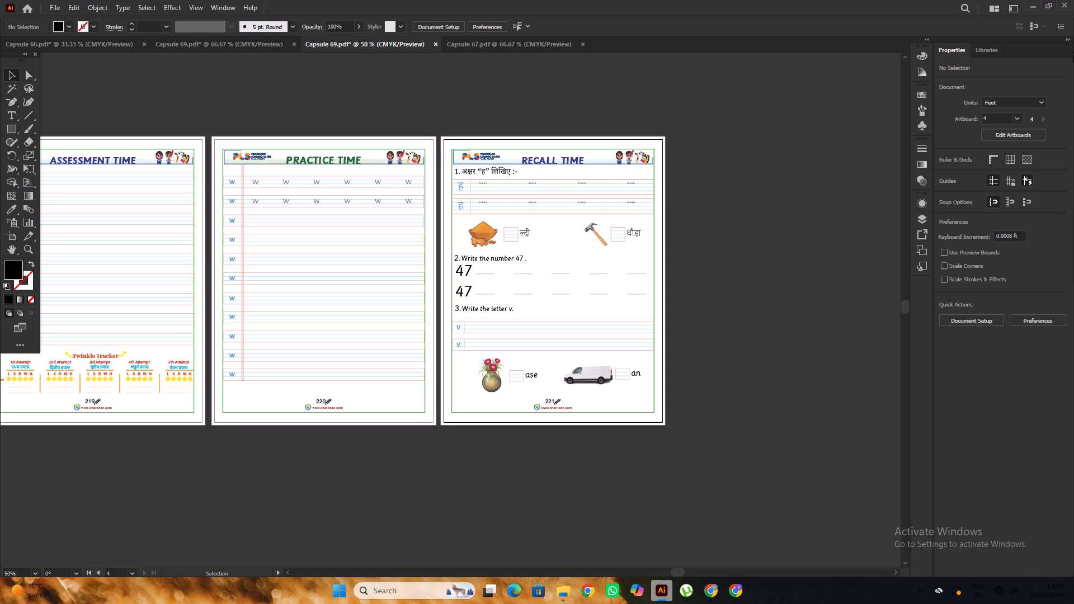
scroll(653, 167, down, 4)
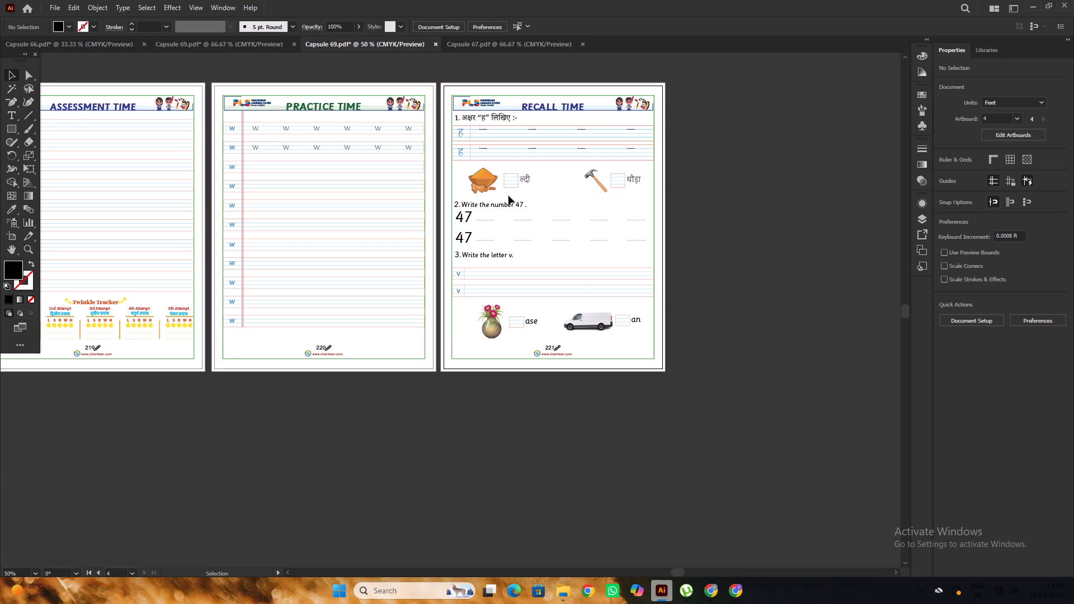
alt+scroll(494, 194, up, 5)
alt+scroll(515, 183, down, 3)
alt+scroll(571, 209, up, 5)
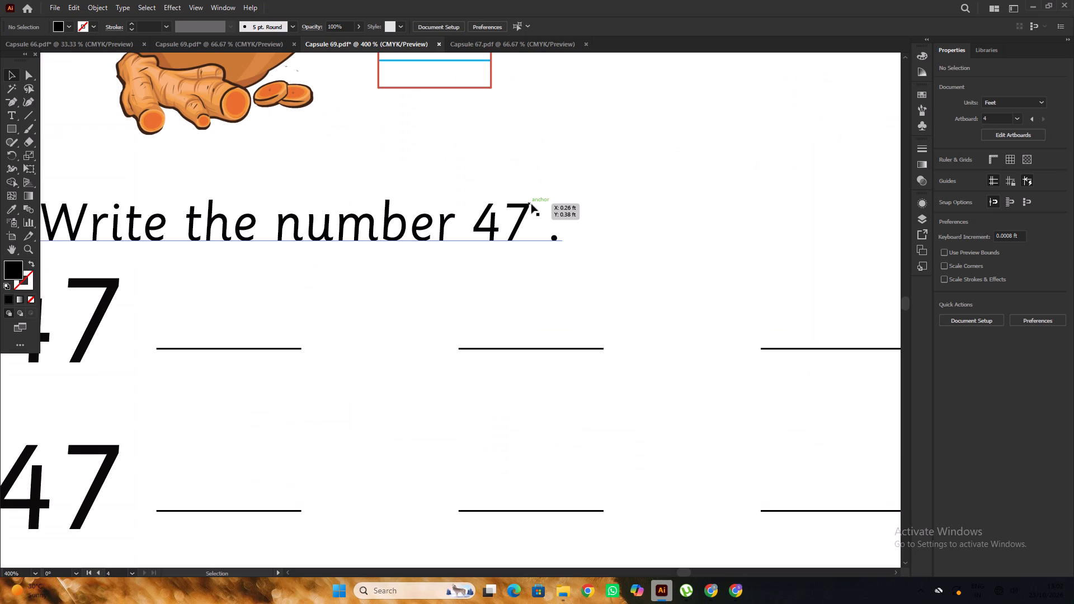
key(t)
drag(530, 209, 525, 225)
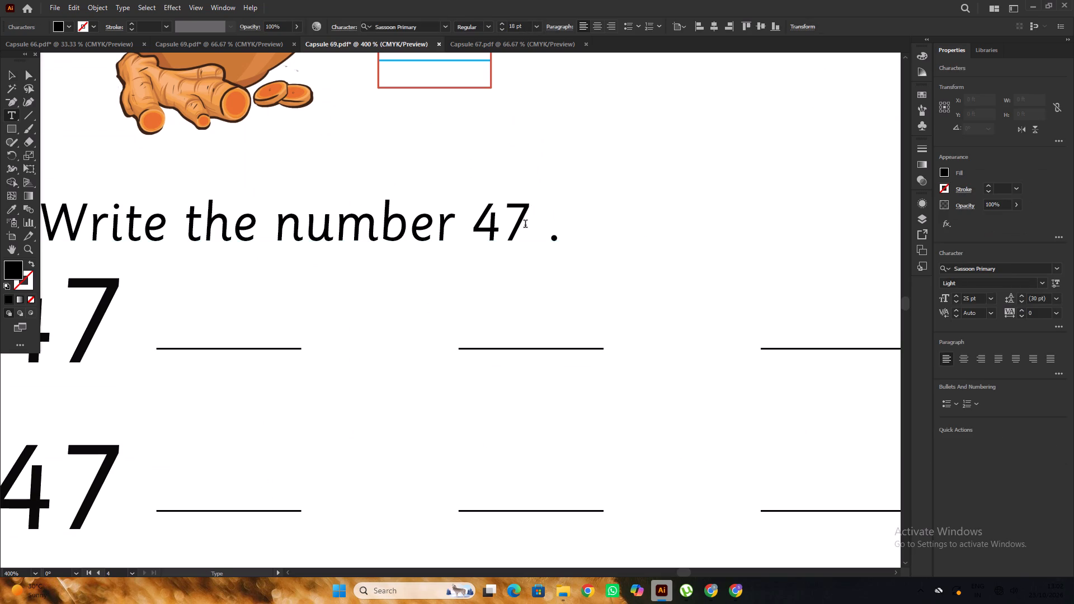
drag(531, 207, 508, 216)
key(8)
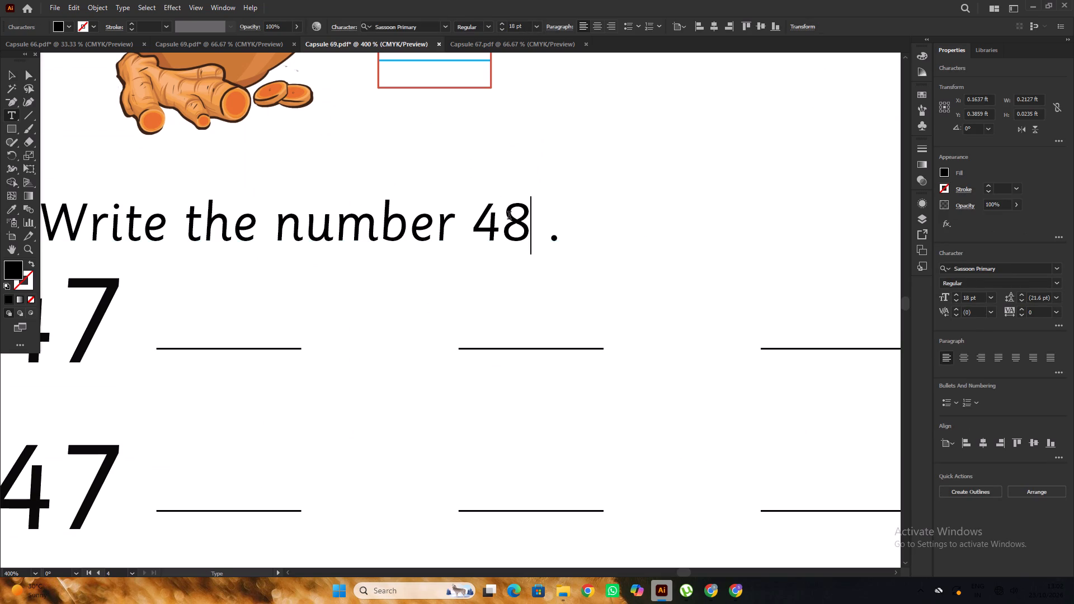
Change both large example numbers under question 2 to 48.
alt+scroll(520, 219, down, 5)
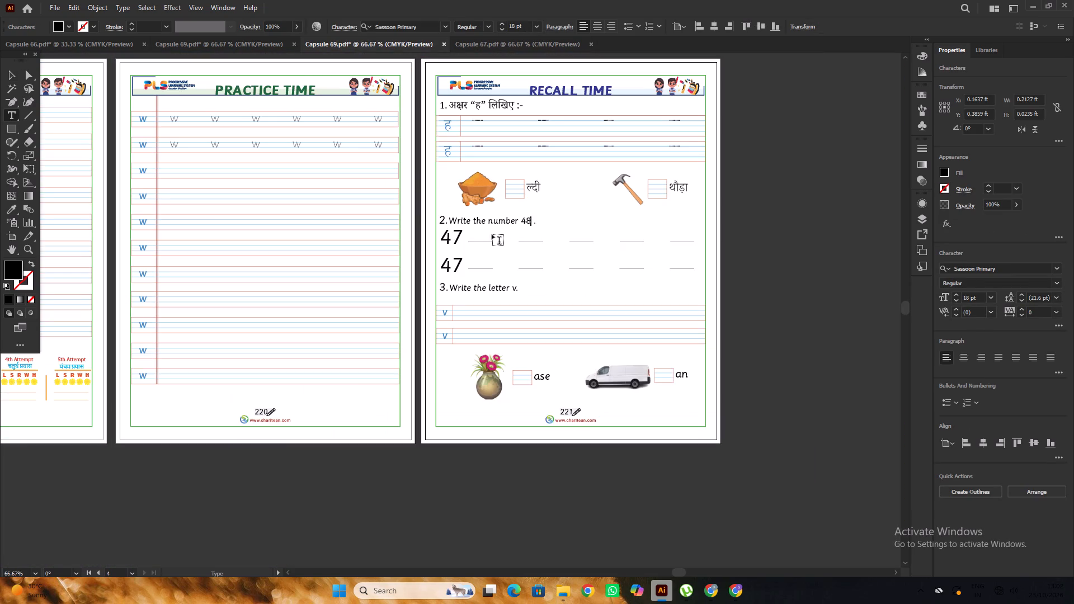
alt+scroll(452, 243, up, 3)
drag(474, 234, 456, 249)
key(8)
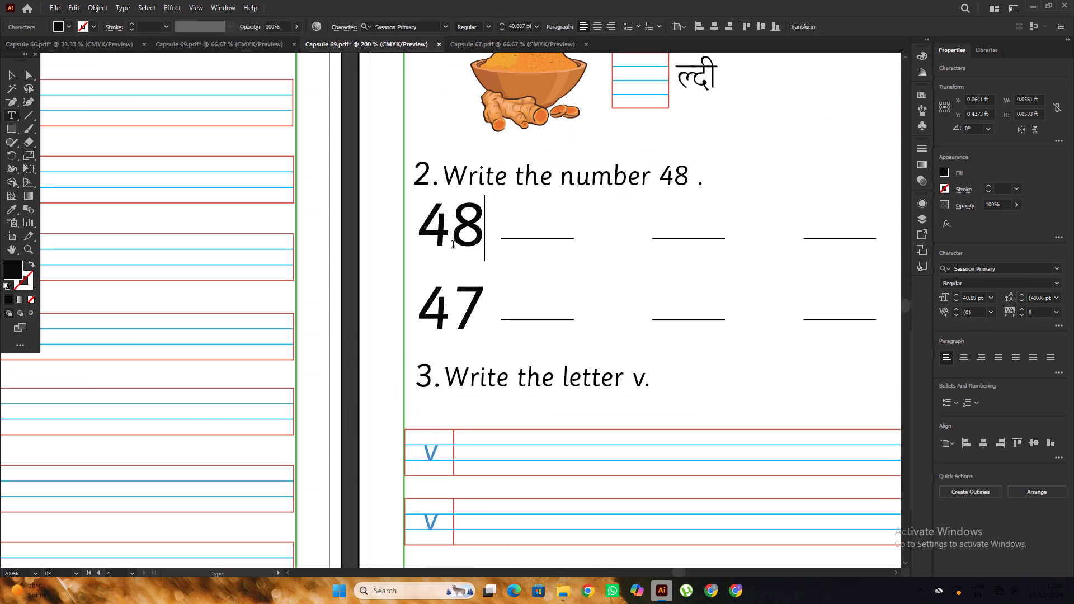
scroll(453, 248, down, 4)
drag(485, 255, 456, 266)
key(ctrl+z)
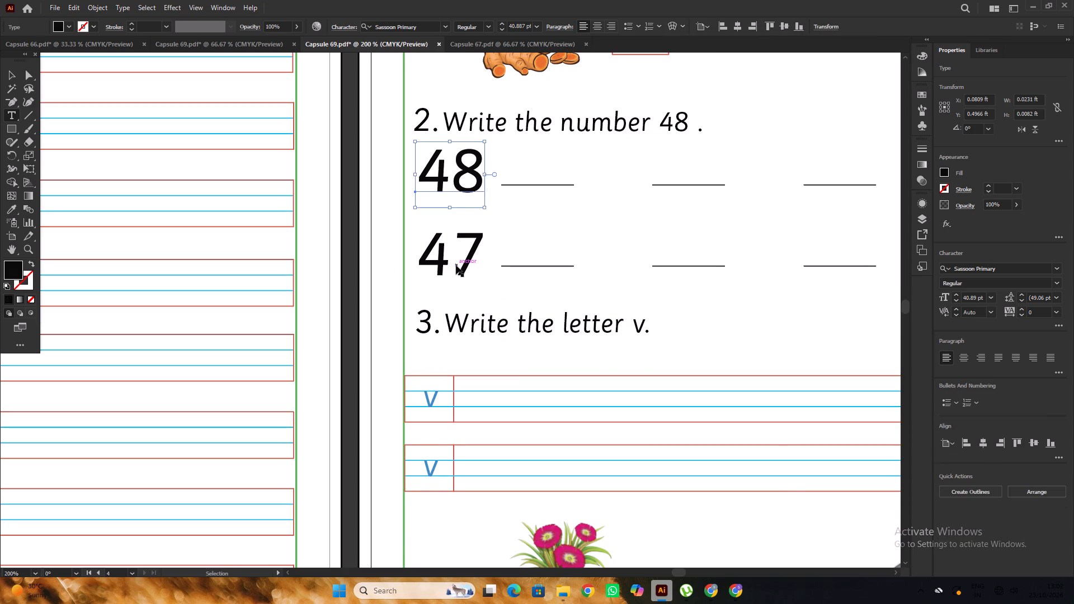
drag(479, 250, 468, 260)
drag(477, 247, 459, 271)
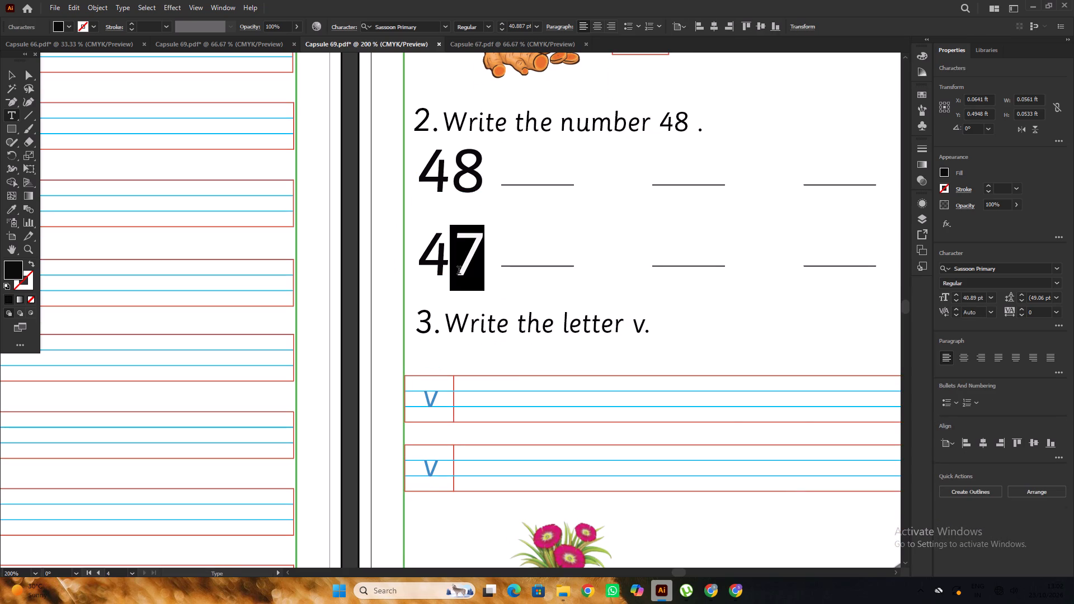
key(8)
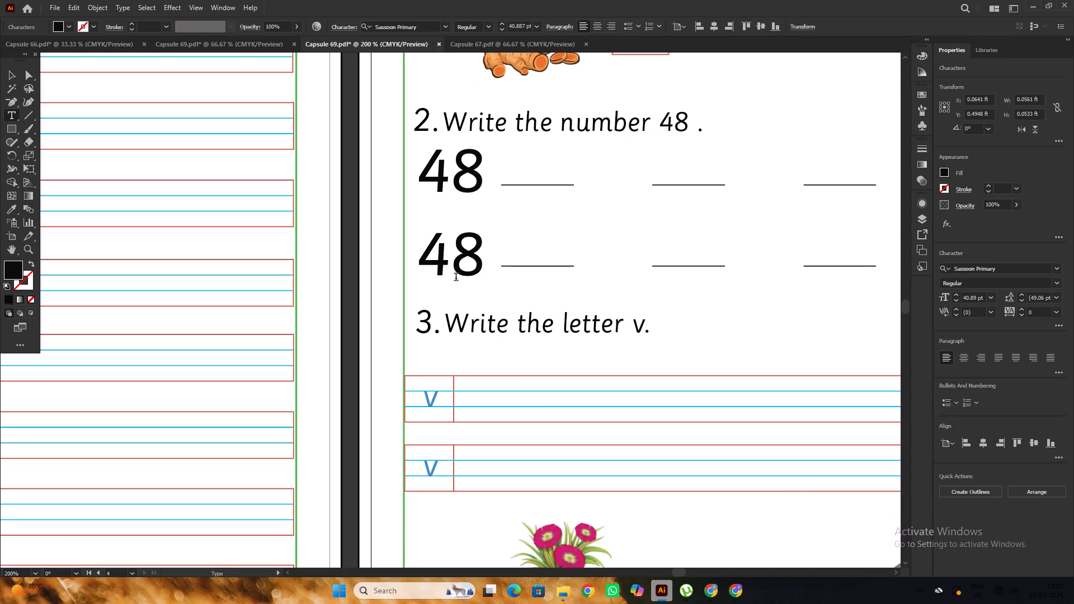
Change the letter in the question 3 heading to w, so it reads "Write the letter w.".
alt+scroll(453, 280, down, 3)
scroll(425, 256, down, 1)
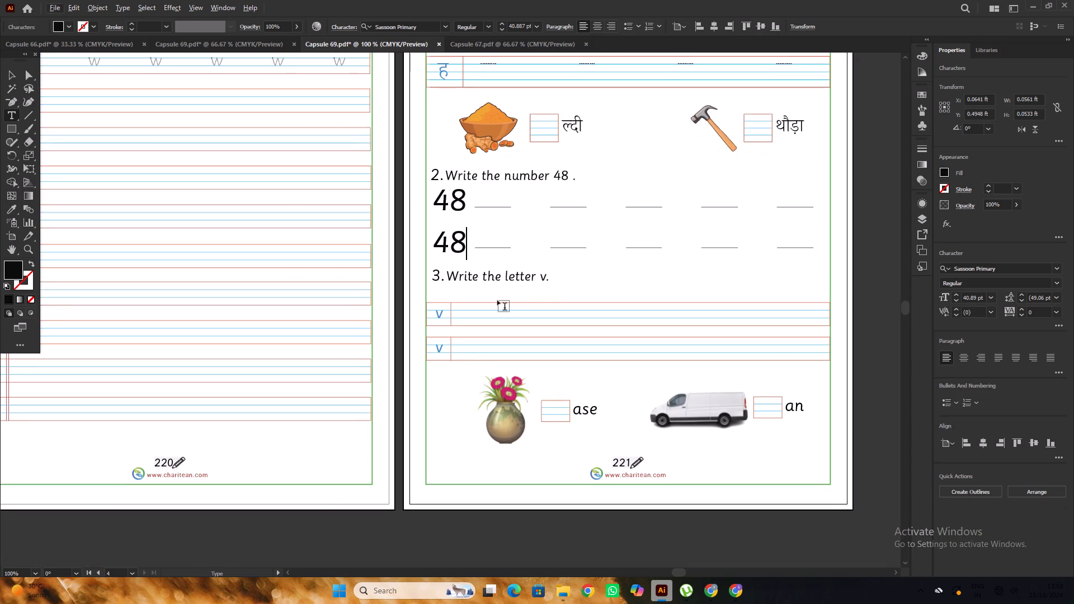
scroll(544, 295, down, 1)
alt+scroll(554, 244, up, 2)
drag(539, 280, 526, 290)
key(w)
alt+scroll(534, 262, down, 5)
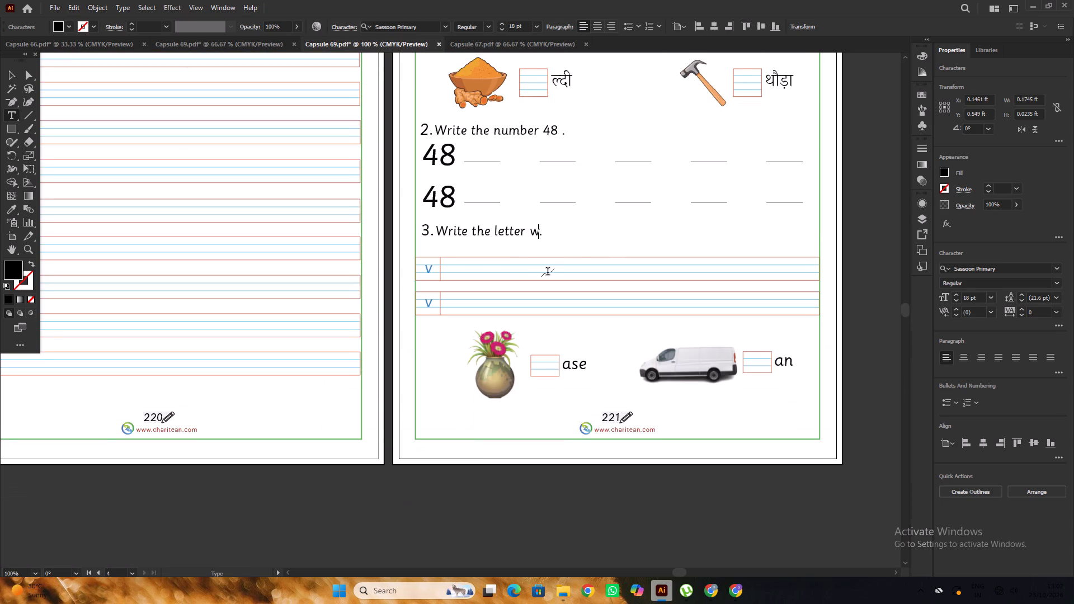
Change both blue example letters on question 3's writing lines to w.
alt+scroll(433, 265, up, 3)
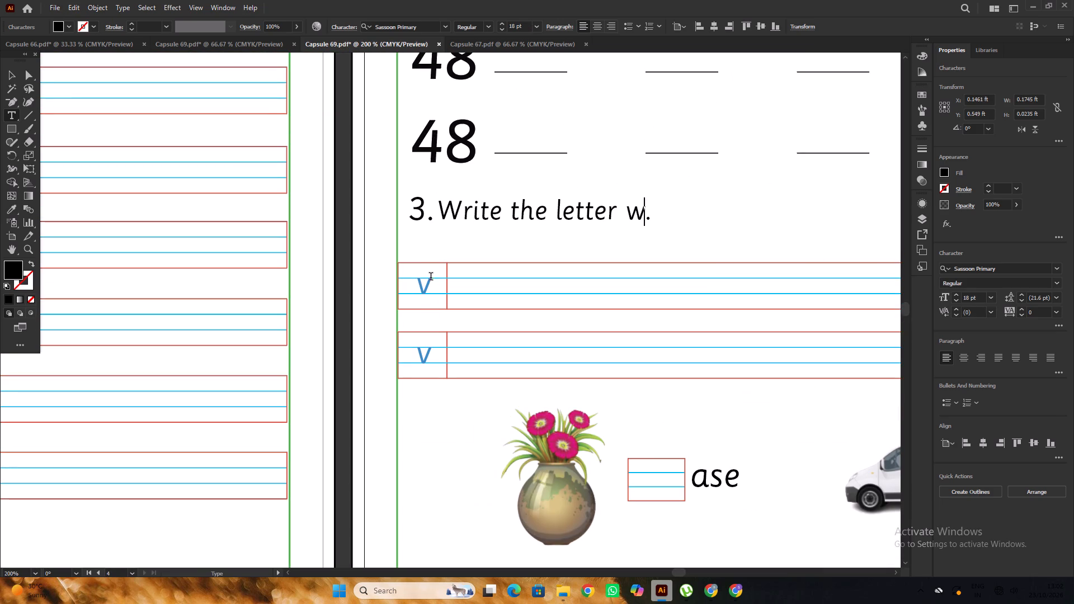
drag(430, 284, 422, 293)
key(w)
scroll(418, 262, down, 6)
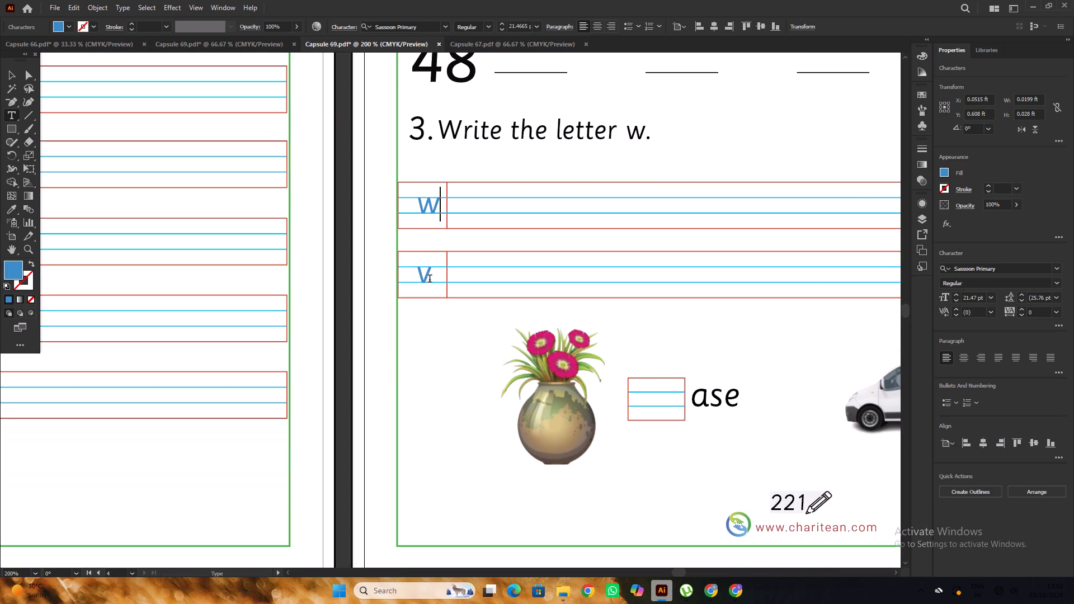
drag(428, 279, 415, 287)
key(w)
scroll(418, 276, down, 2)
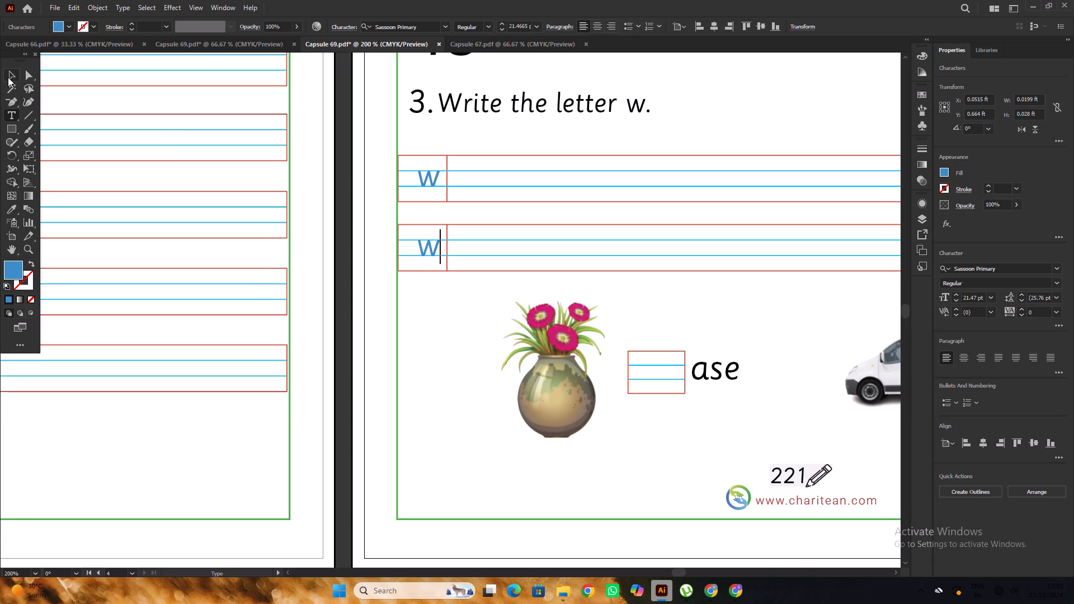
Shift the pair of blue w letters slightly left to centre them in their boxes on the writing lines.
click(8, 77)
alt+scroll(426, 178, up, 2)
shift+click(435, 184)
alt+scroll(433, 186, up, 2)
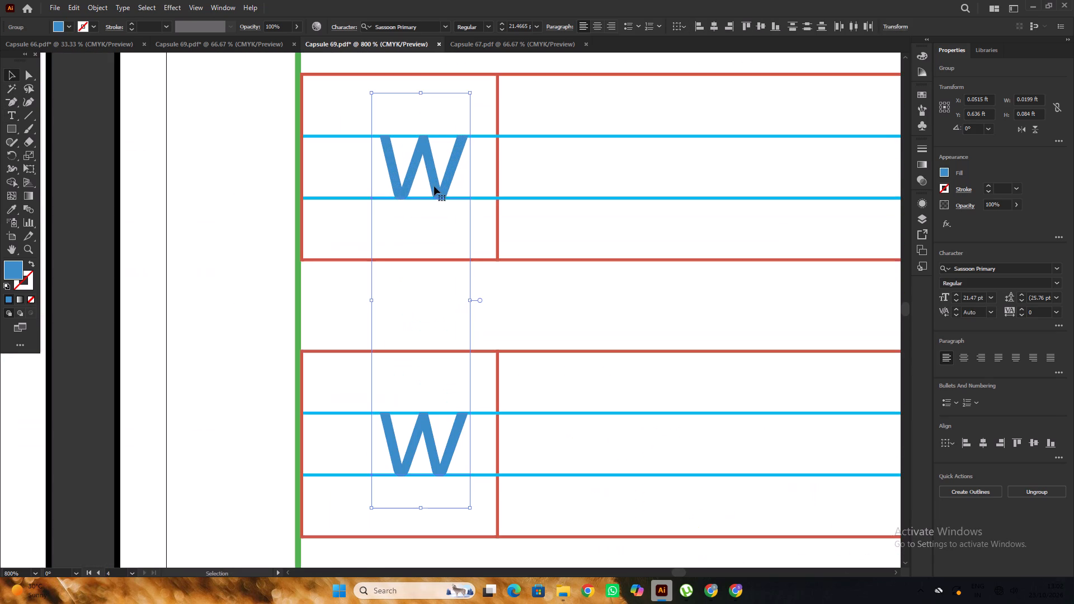
drag(436, 186, 419, 188)
alt+scroll(371, 175, down, 8)
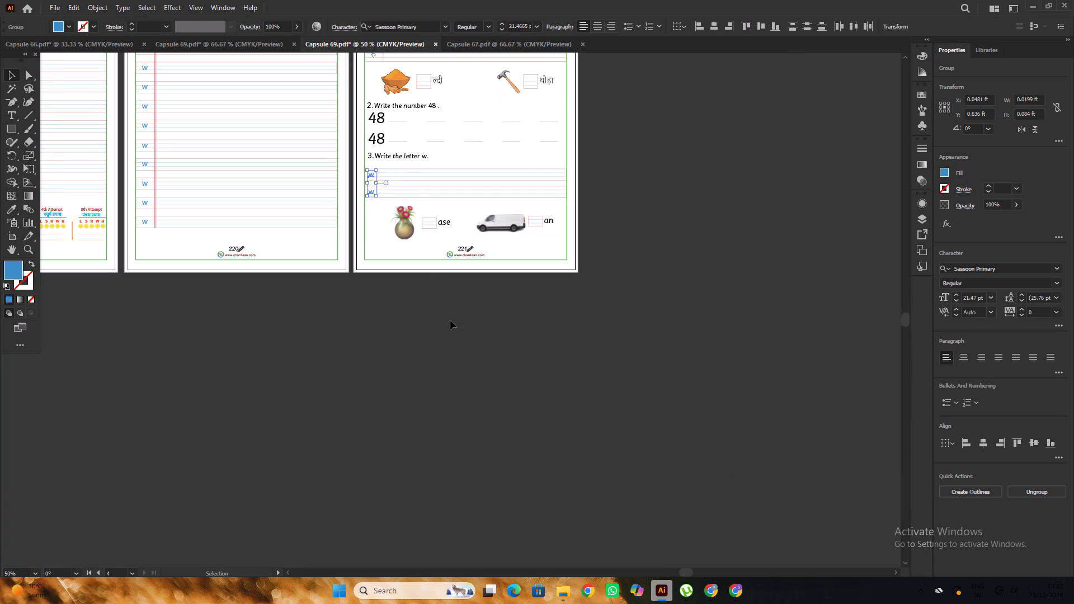
click(450, 320)
Ungroup the vase and van exercise under question 3 and delete both pictures.
alt+scroll(425, 258, up, 1)
click(403, 216)
right_click(404, 216)
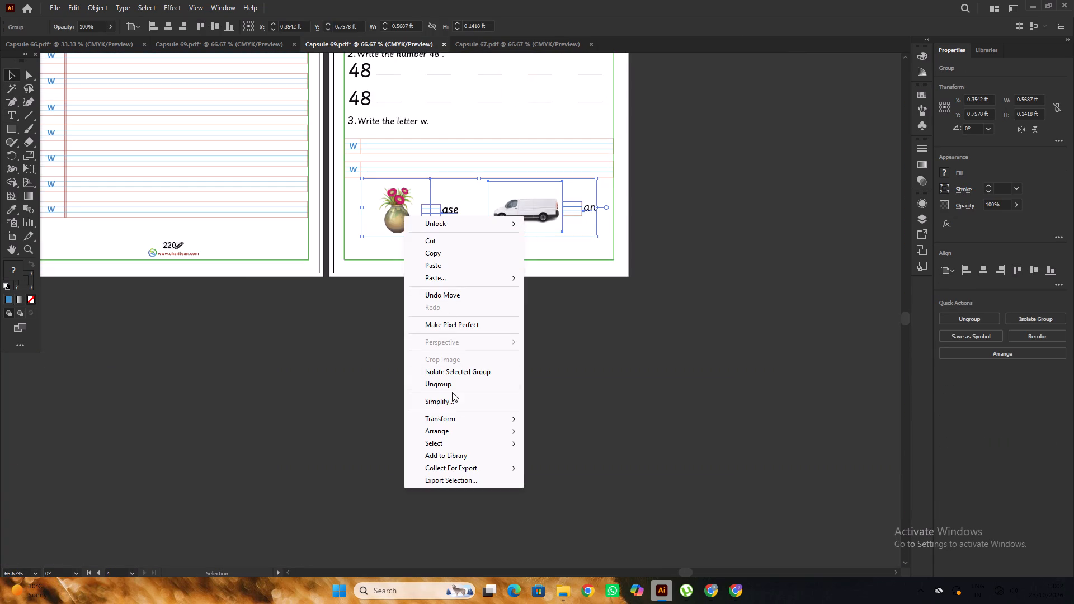
click(455, 385)
click(478, 383)
click(392, 220)
shift+click(511, 218)
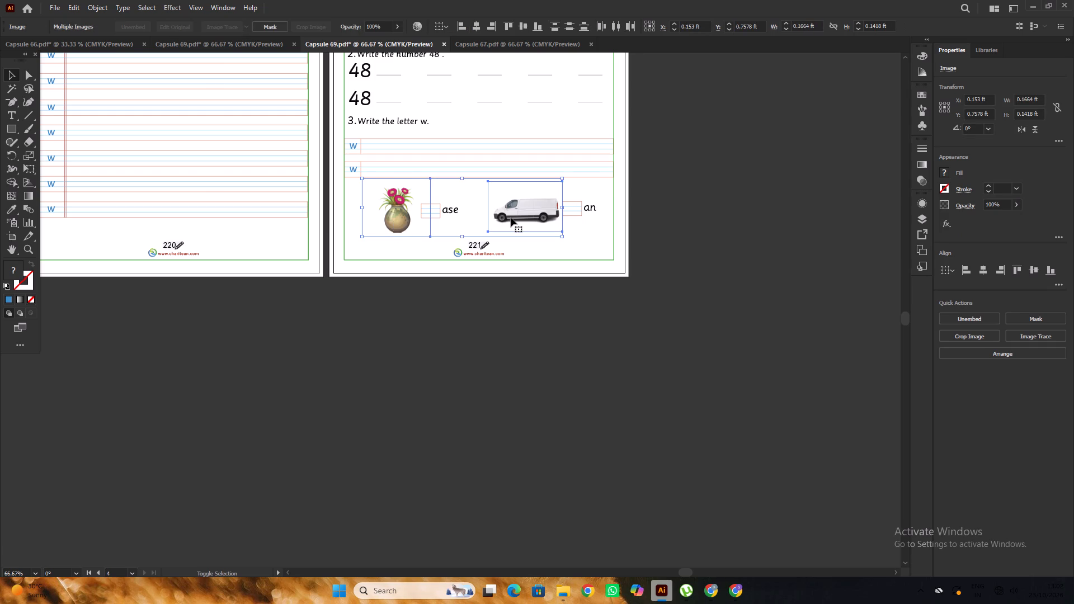
key(Delete)
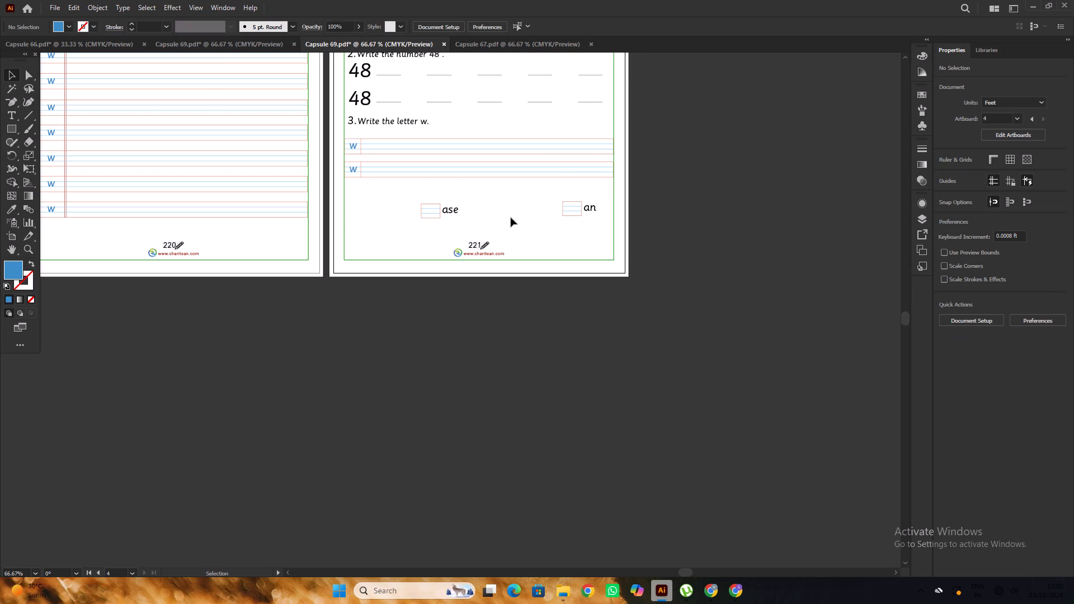
Change the partial words under question 3 from ase to "ood" and from an to "atch".
alt+scroll(469, 216, up, 3)
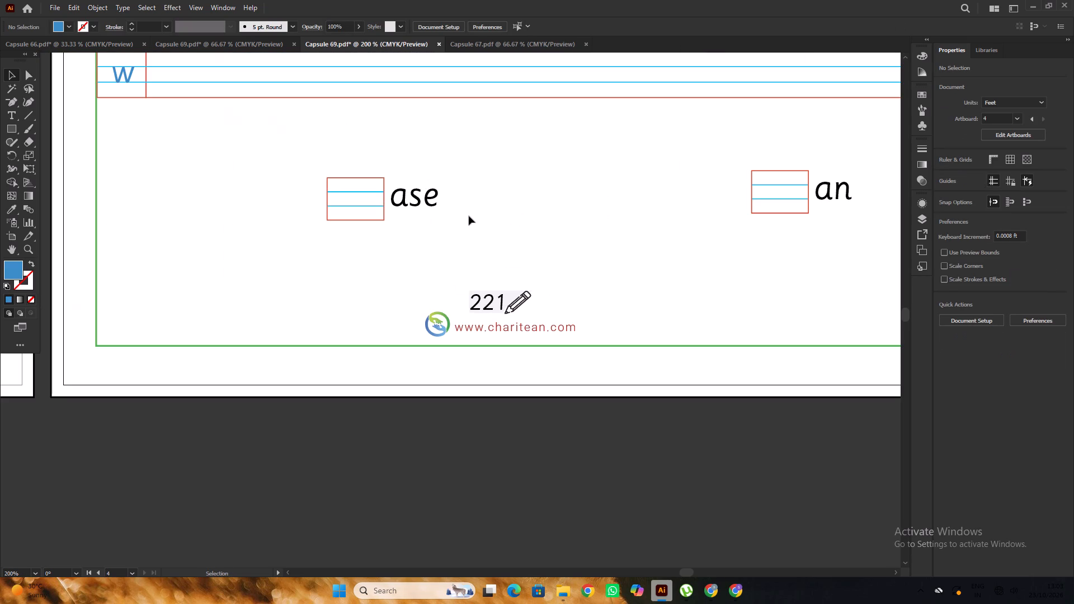
key(t)
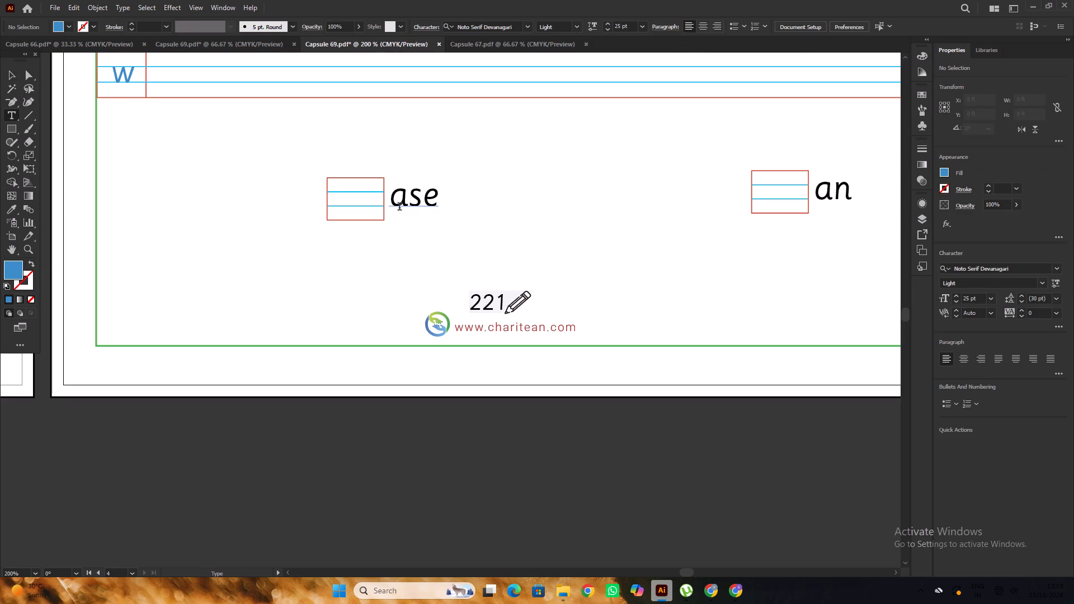
drag(392, 204, 458, 211)
text(ood)
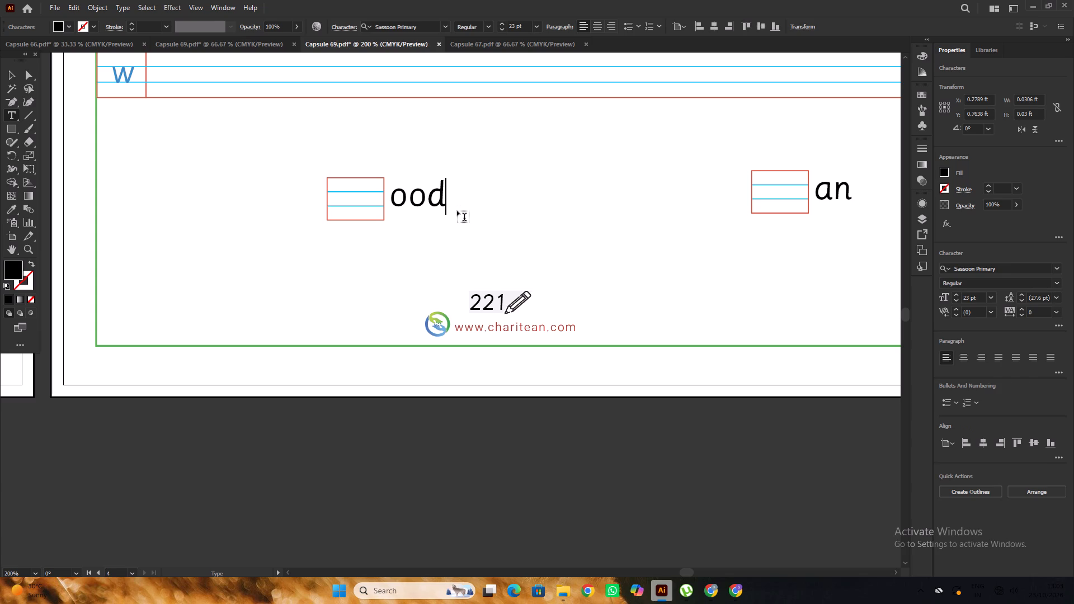
alt+scroll(450, 212, down, 2)
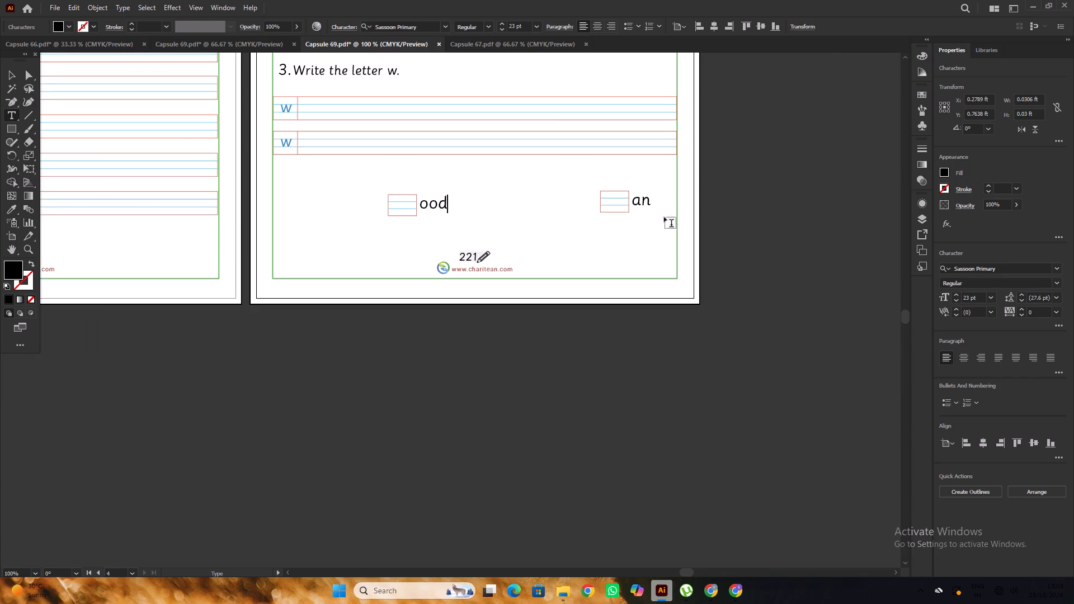
alt+scroll(649, 211, up, 2)
drag(632, 197, 649, 197)
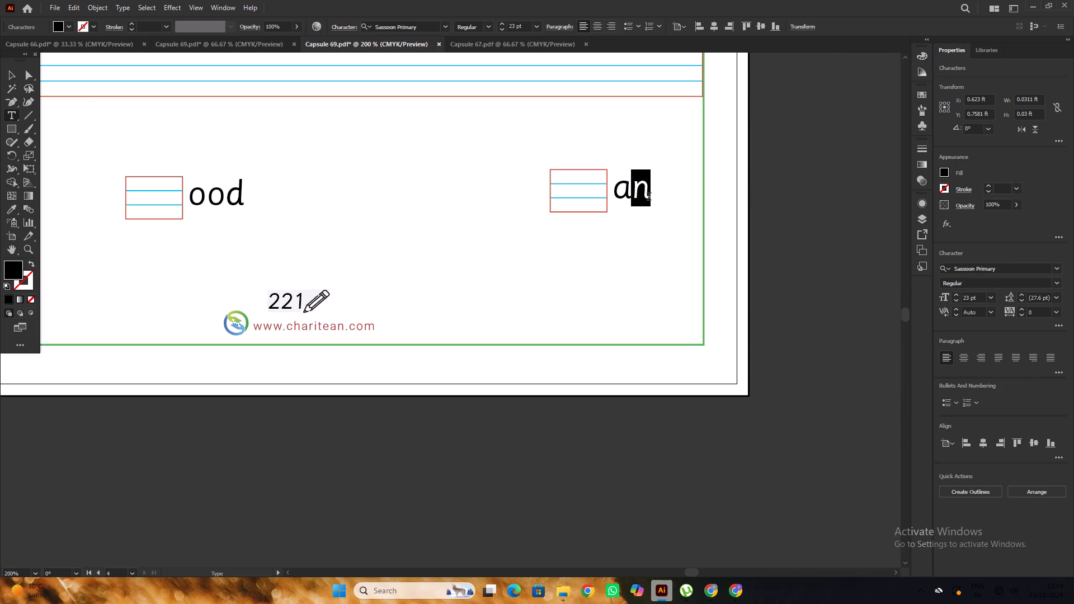
text(tch)
alt+scroll(629, 206, down, 3)
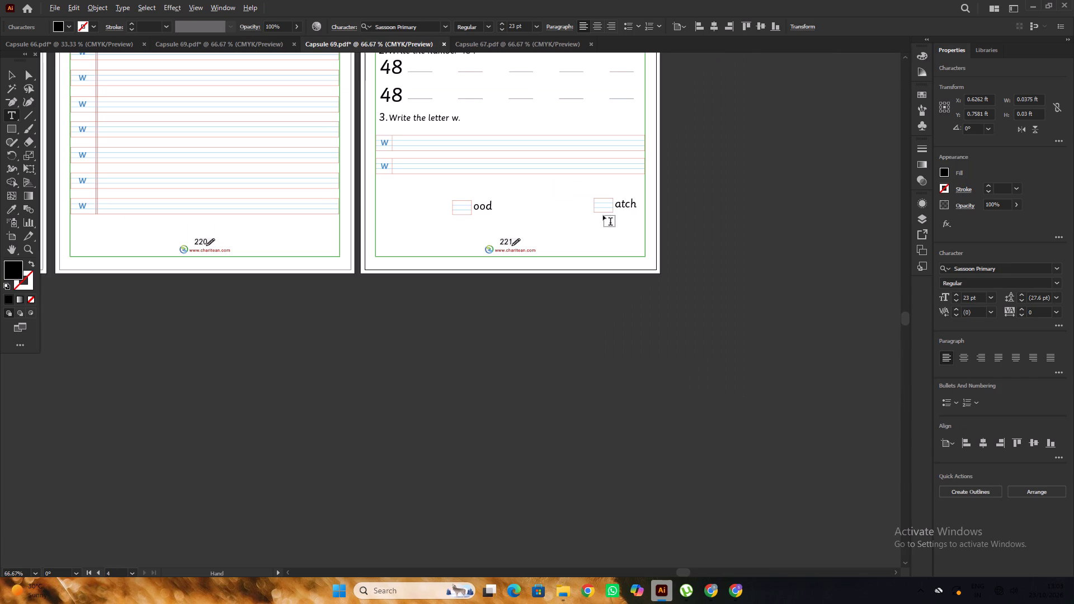
click(9, 75)
click(559, 333)
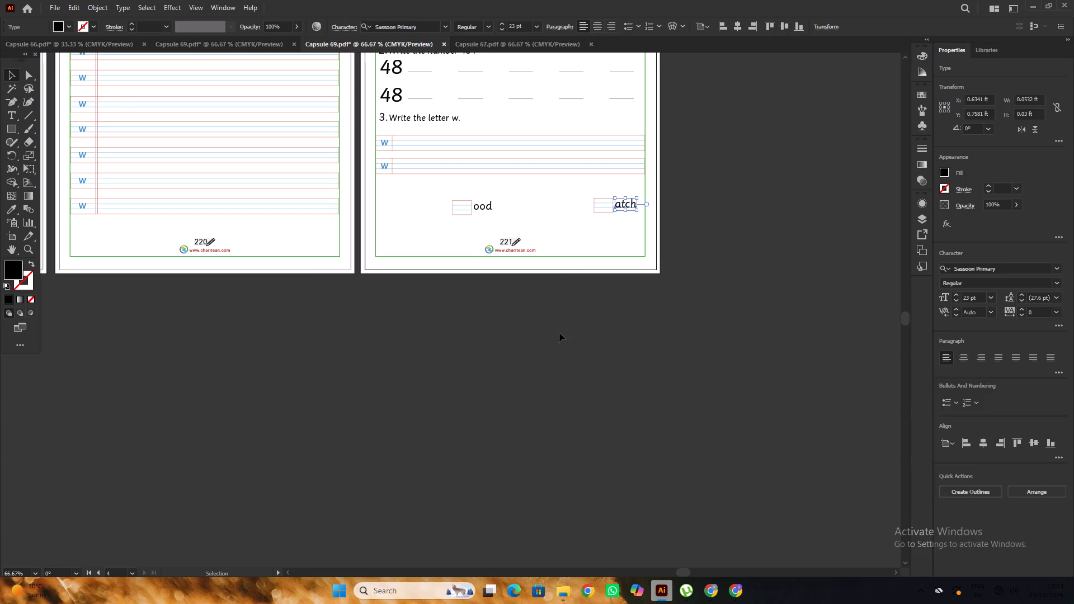
Lock the green page border on the Recall Time page.
scroll(574, 257, up, 4)
click(493, 235)
alt+scroll(494, 235, down, 2)
scroll(494, 235, up, 1)
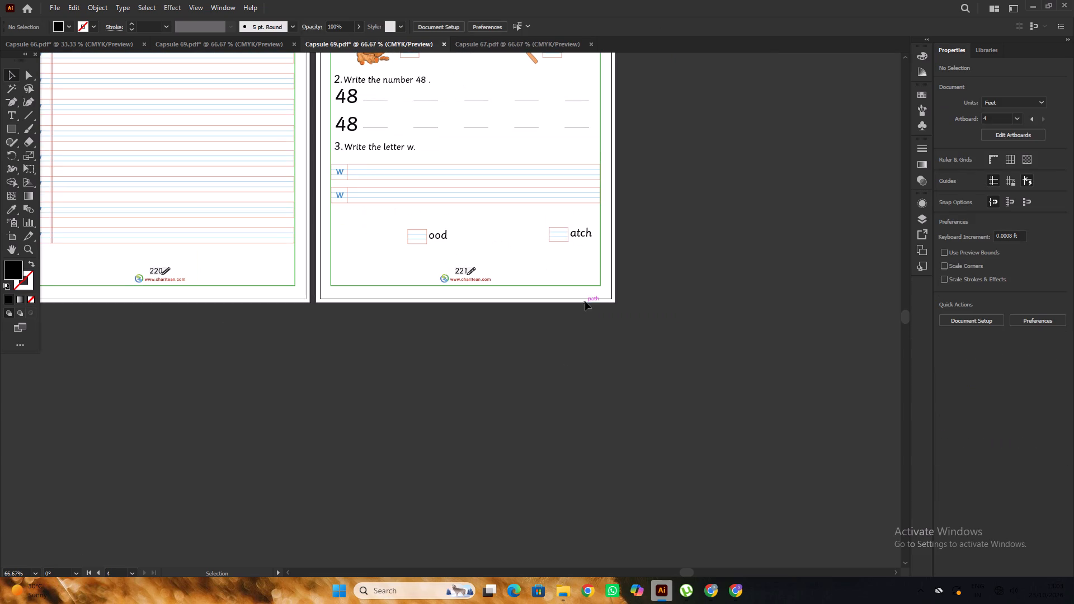
click(583, 286)
key(ctrl+2)
drag(389, 224, 592, 250)
click(580, 352)
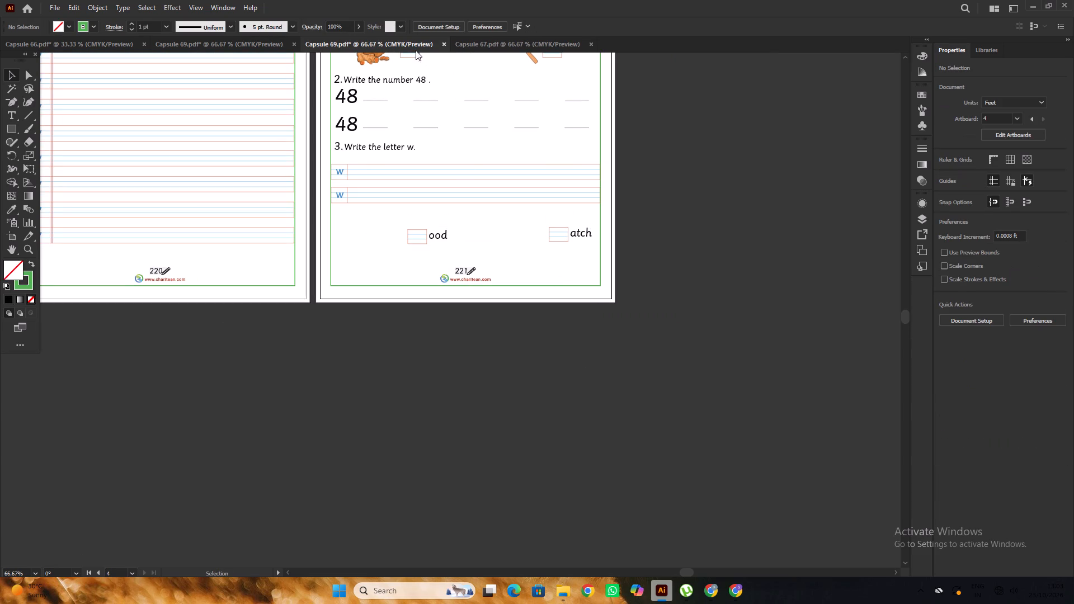
Check the pages of the other open Capsule 69 document and Capsule 66 against this Recall Time page.
click(218, 47)
scroll(444, 251, down, 6)
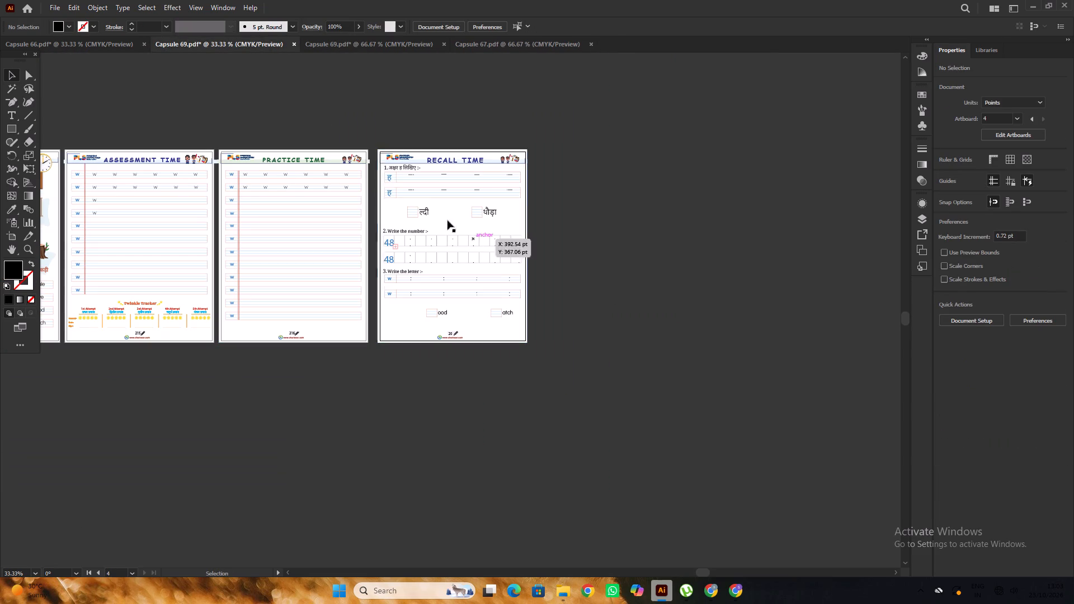
click(92, 51)
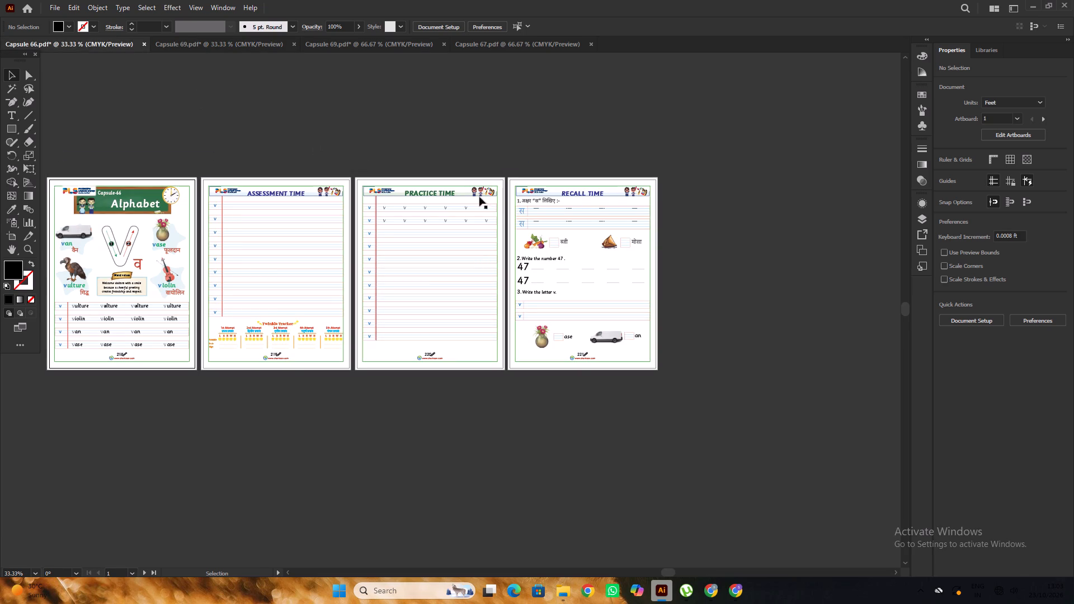
click(420, 48)
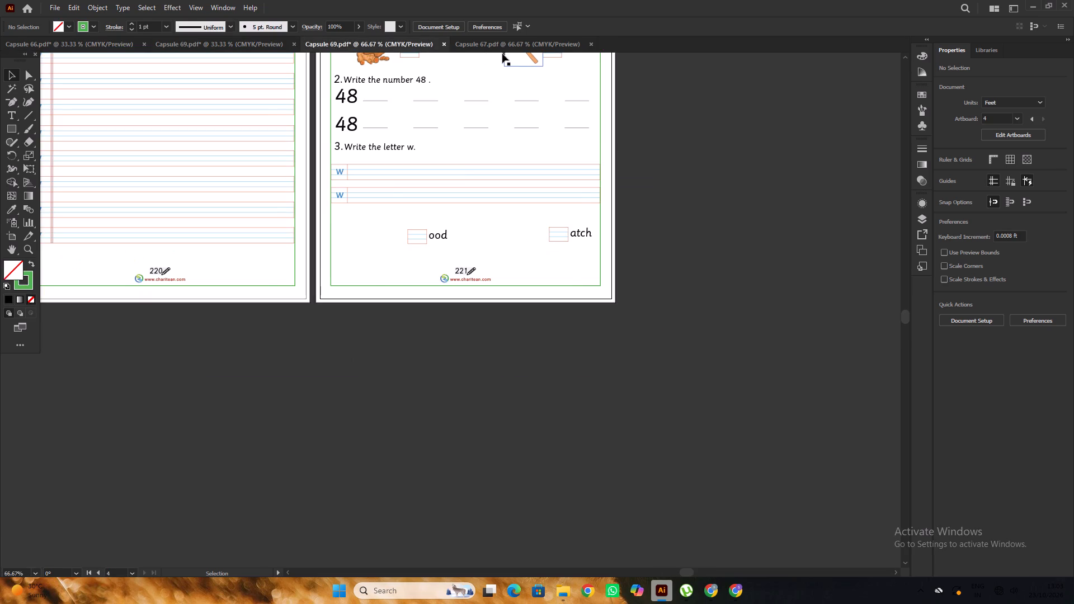
Close the Capsule 67 document and return to Capsule 69's Recall Time page.
click(505, 50)
scroll(559, 141, up, 4)
click(591, 45)
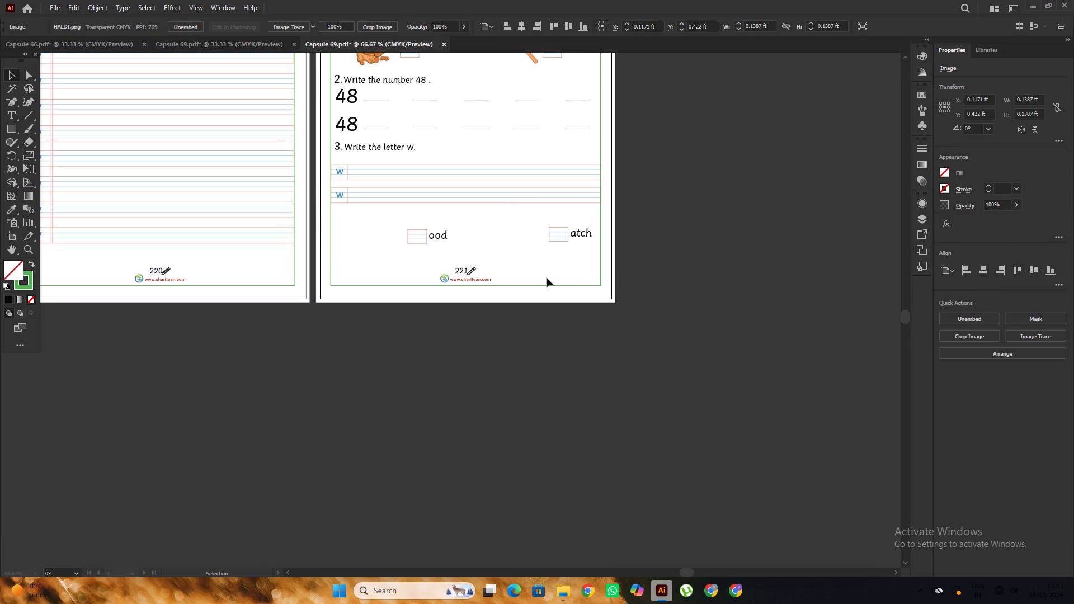
scroll(545, 274, up, 1)
alt+scroll(545, 273, down, 1)
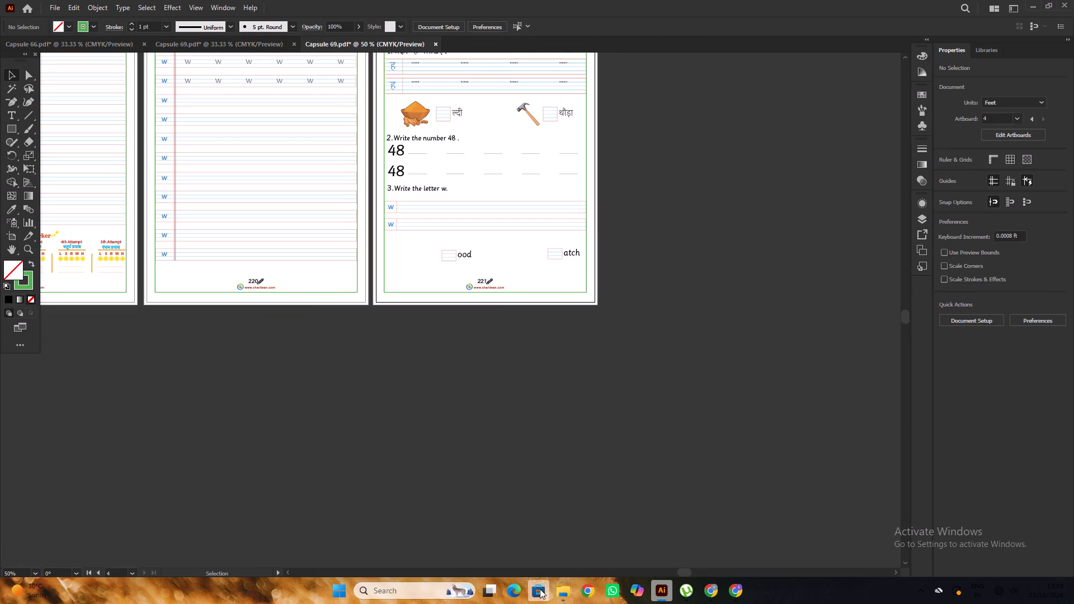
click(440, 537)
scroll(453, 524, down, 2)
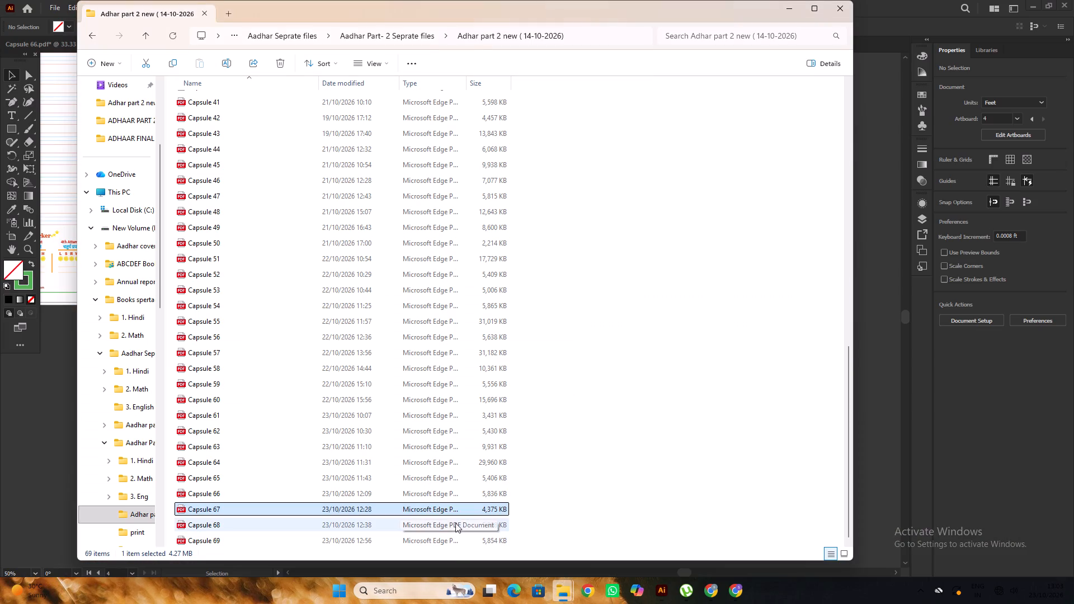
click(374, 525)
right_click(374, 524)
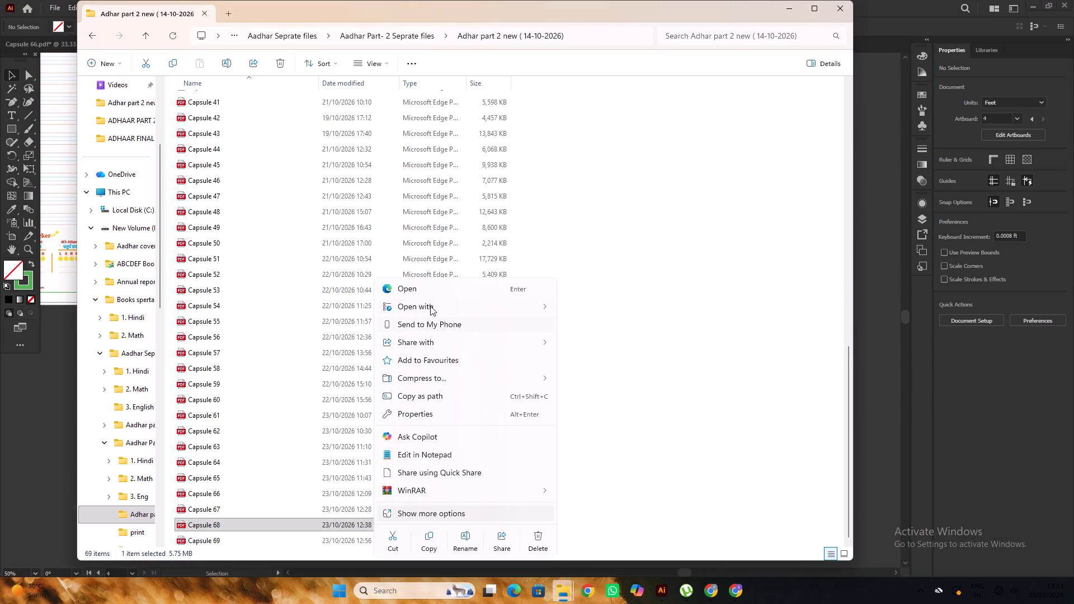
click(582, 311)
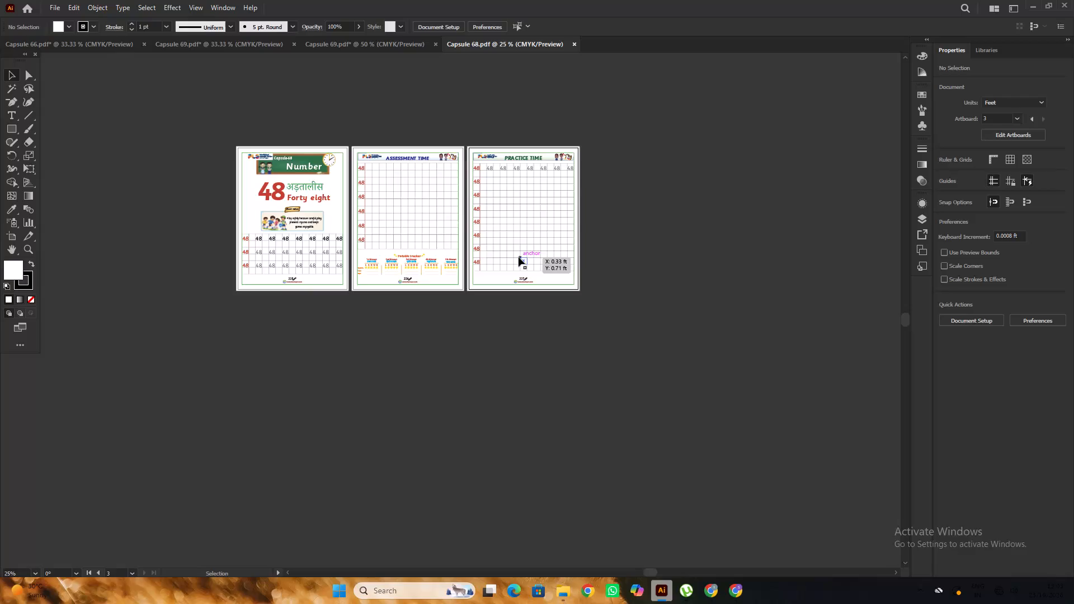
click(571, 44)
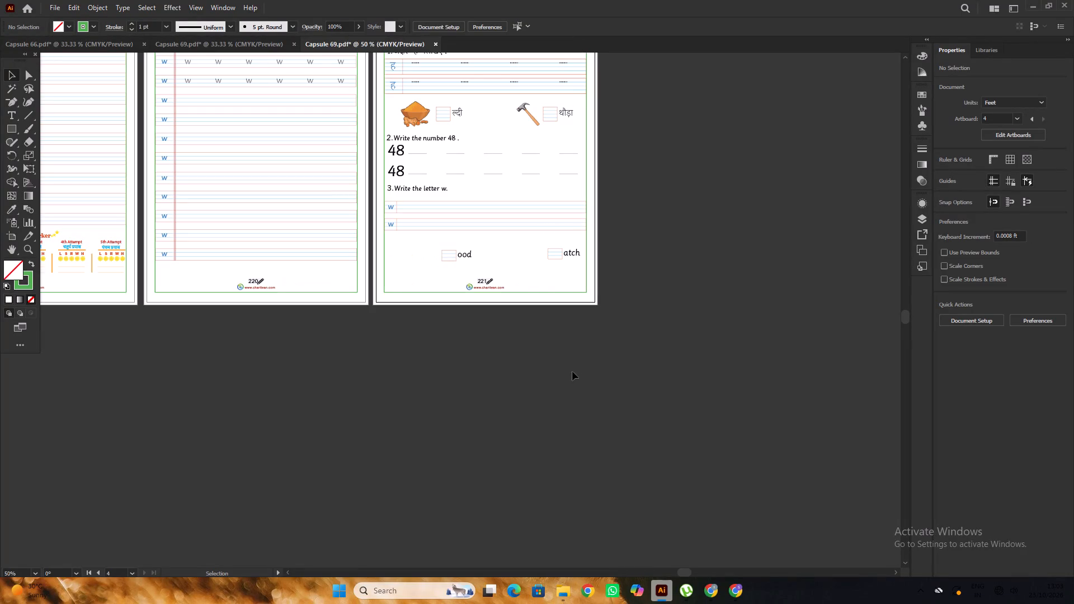
Open the Capsule 69 PDF in Edge to check its Alphabet page pictures, and close it.
click(460, 537)
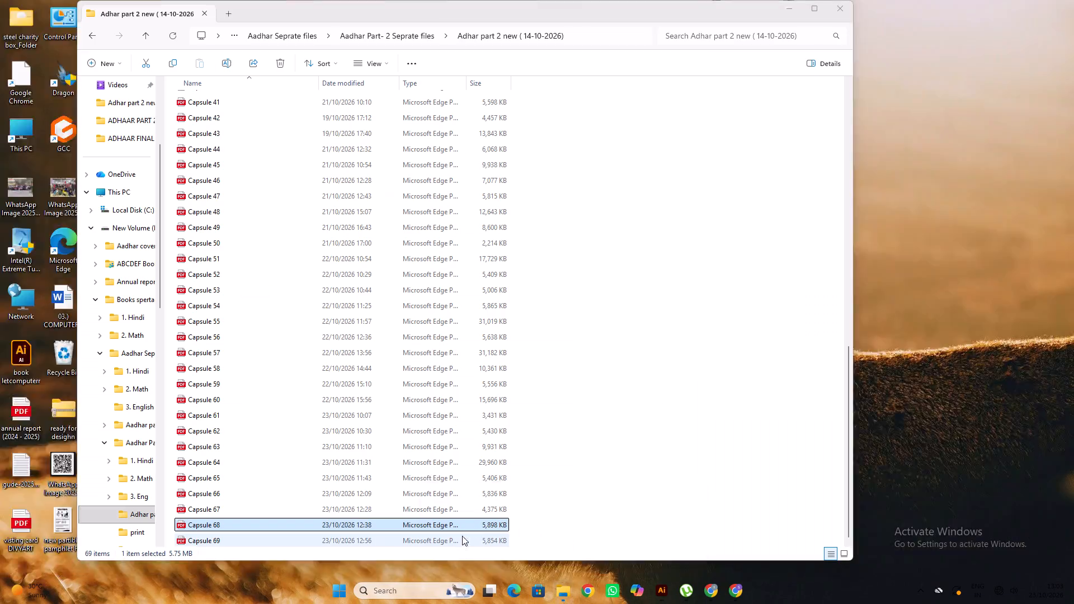
double_click(398, 541)
scroll(446, 308, down, 3)
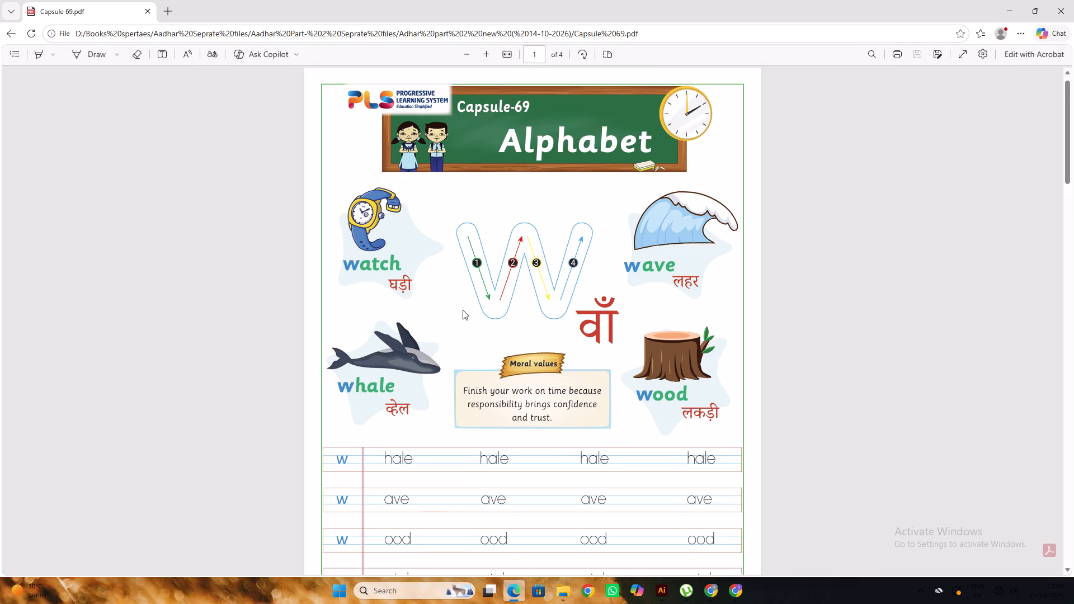
click(1066, 12)
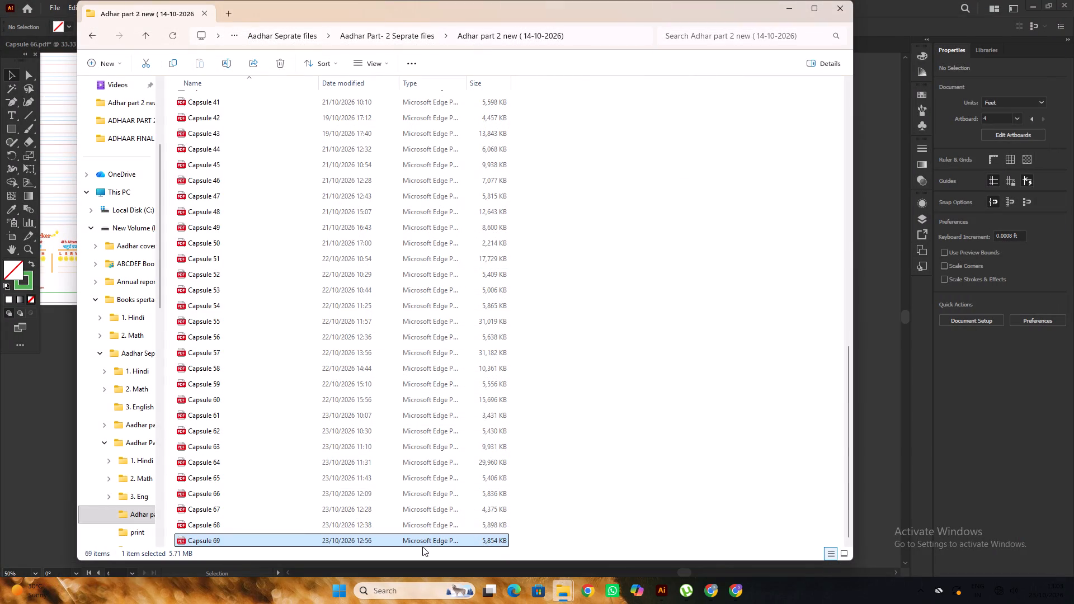
Open the Capsule 69 PDF from the Adhar part 2 folder in Adobe Illustrator 2022.
right_click(423, 542)
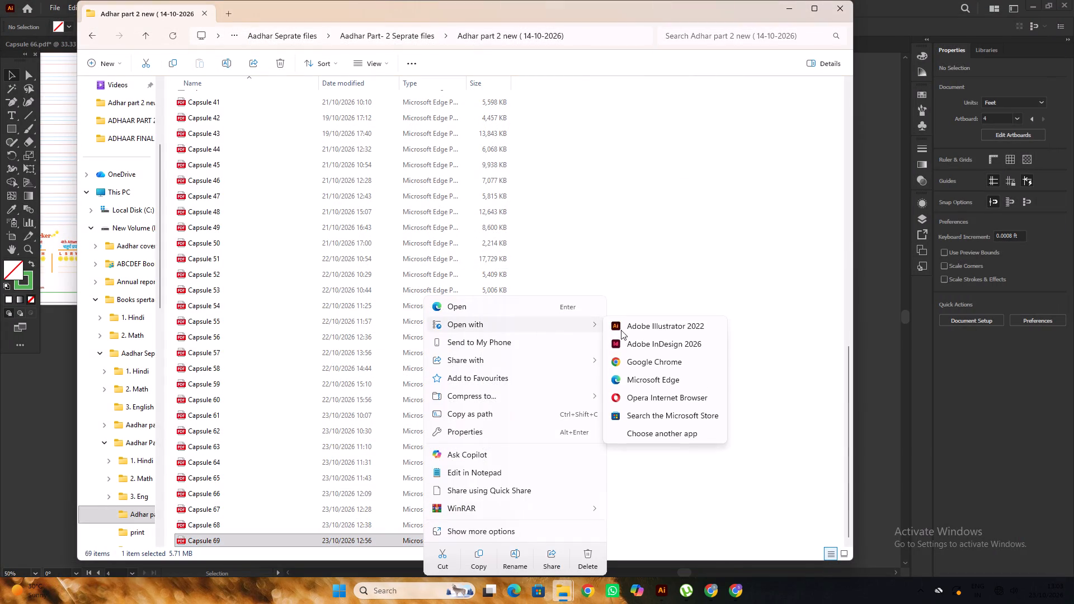
click(629, 325)
alt+scroll(577, 267, down, 3)
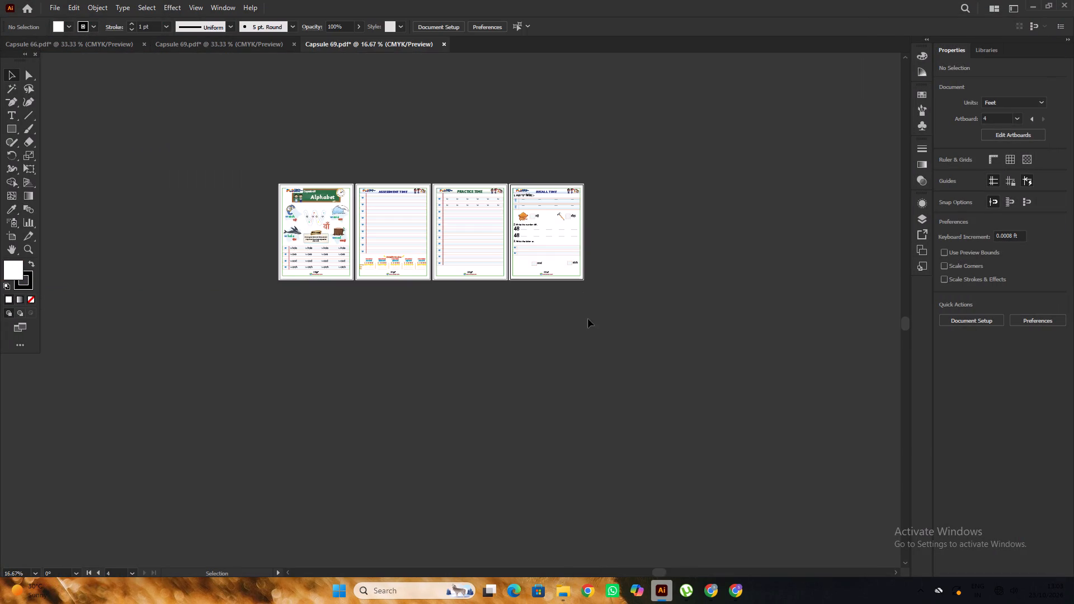
click(588, 319)
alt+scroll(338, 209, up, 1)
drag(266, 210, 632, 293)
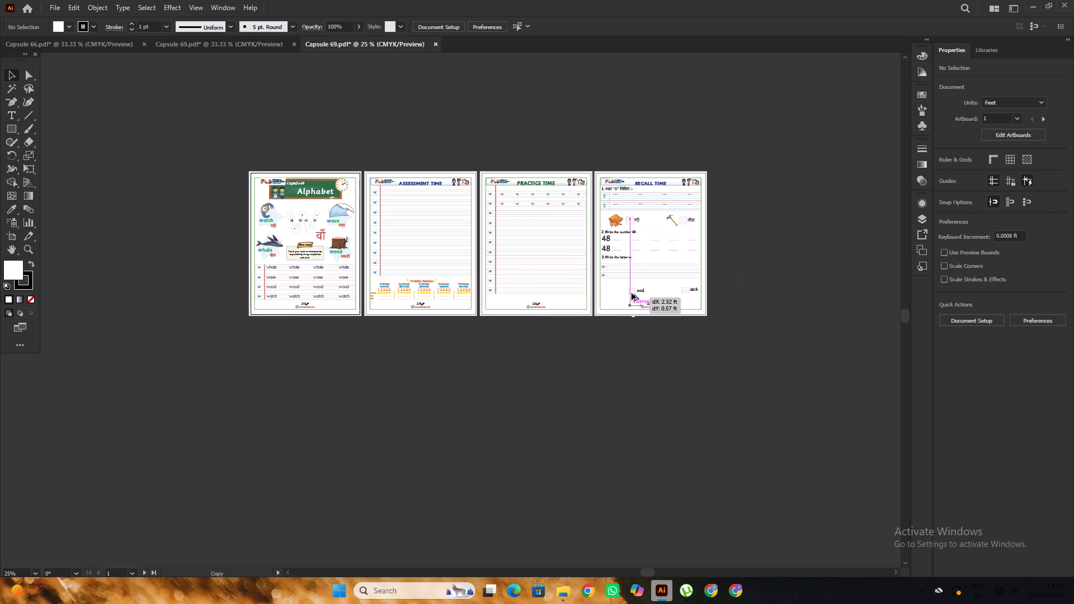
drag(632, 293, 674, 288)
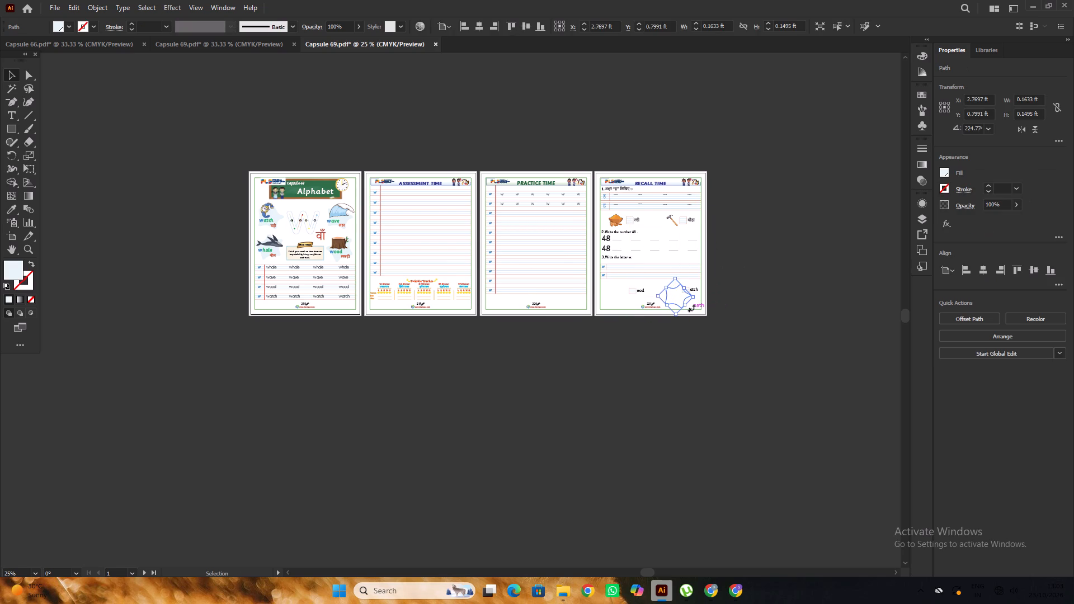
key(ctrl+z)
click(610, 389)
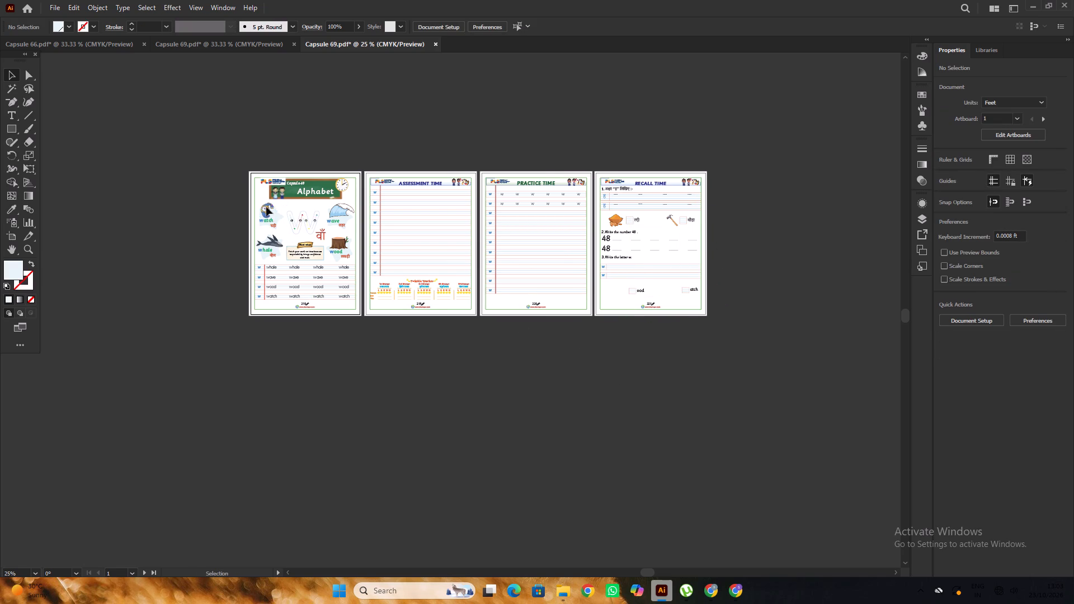
Copy the watch picture from the Alphabet page to the bottom of the Recall Time page.
alt+scroll(266, 207, up, 3)
right_click(266, 207)
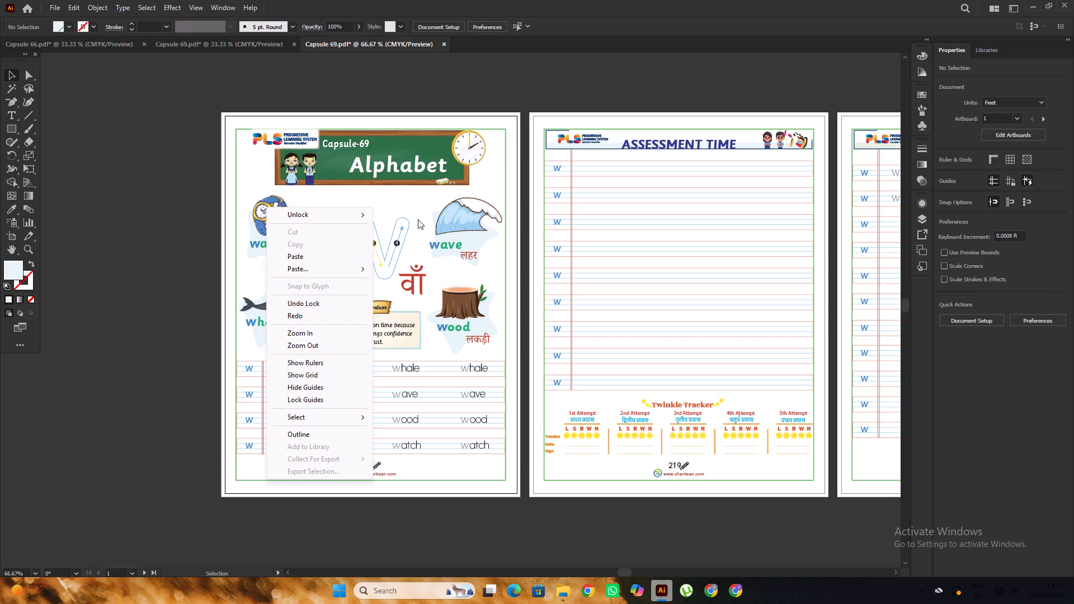
click(430, 219)
alt+scroll(162, 205, down, 2)
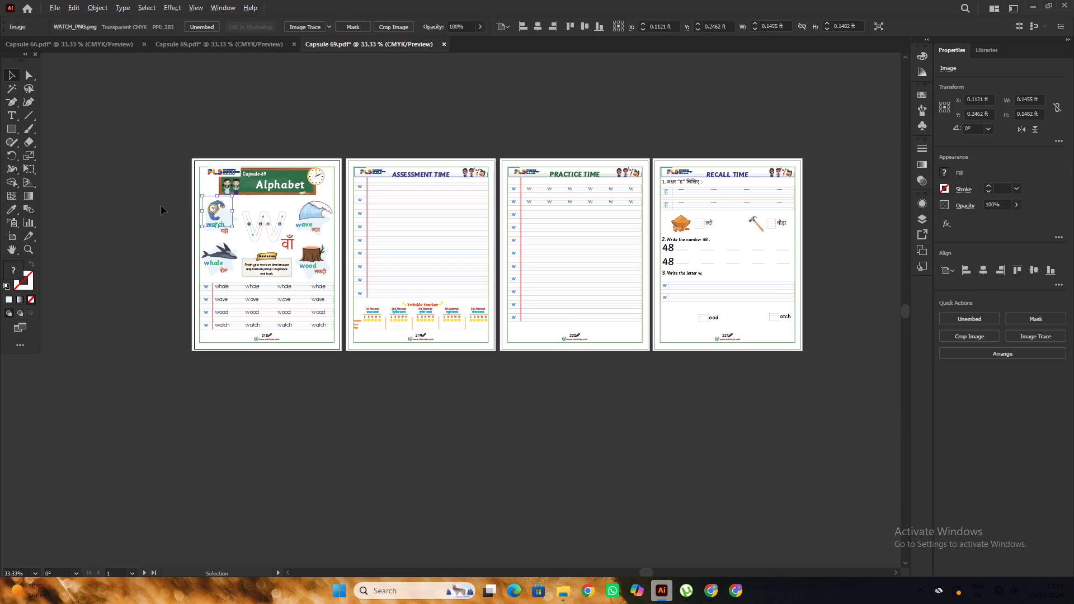
click(160, 206)
alt+drag(215, 209, 738, 316)
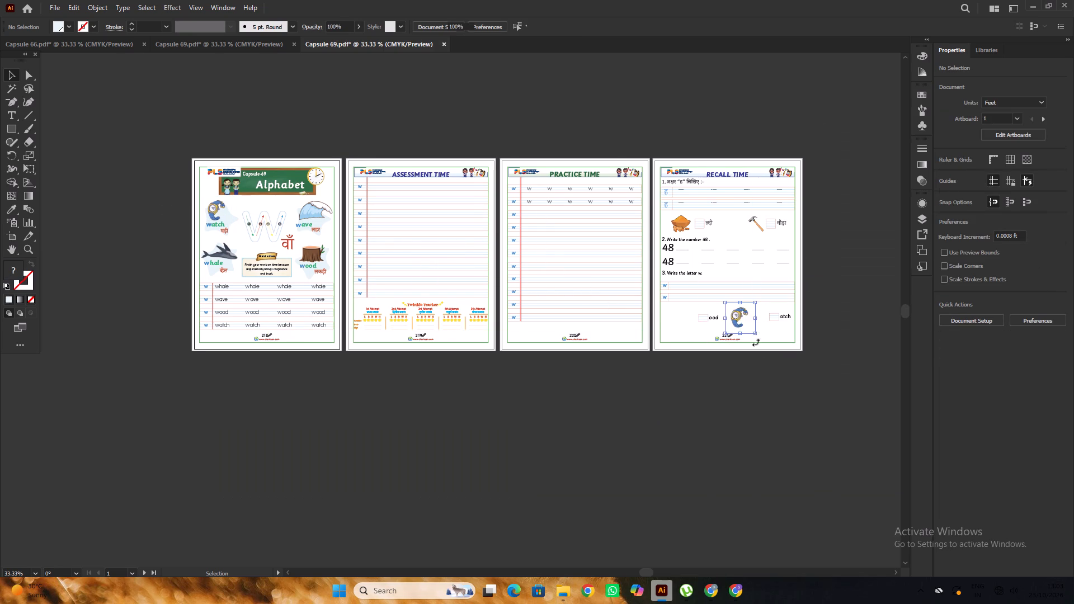
key(space)
drag(750, 369, 484, 357)
drag(587, 349, 582, 346)
Scale down the copied watch picture and place it just before the answer box of "atch".
alt+scroll(498, 320, up, 3)
drag(429, 284, 490, 292)
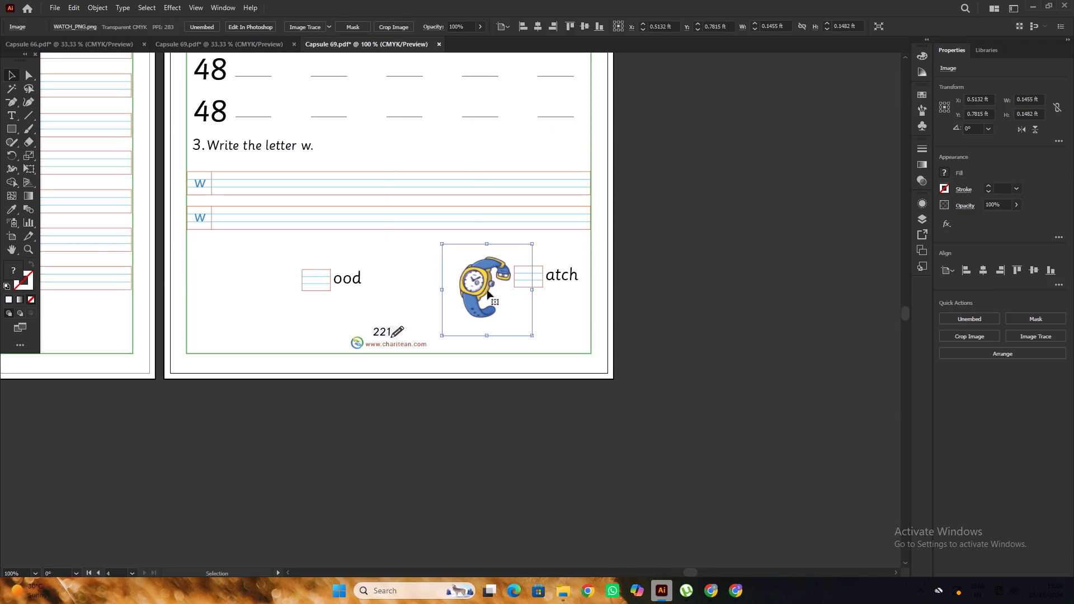
alt+scroll(487, 290, up, 1)
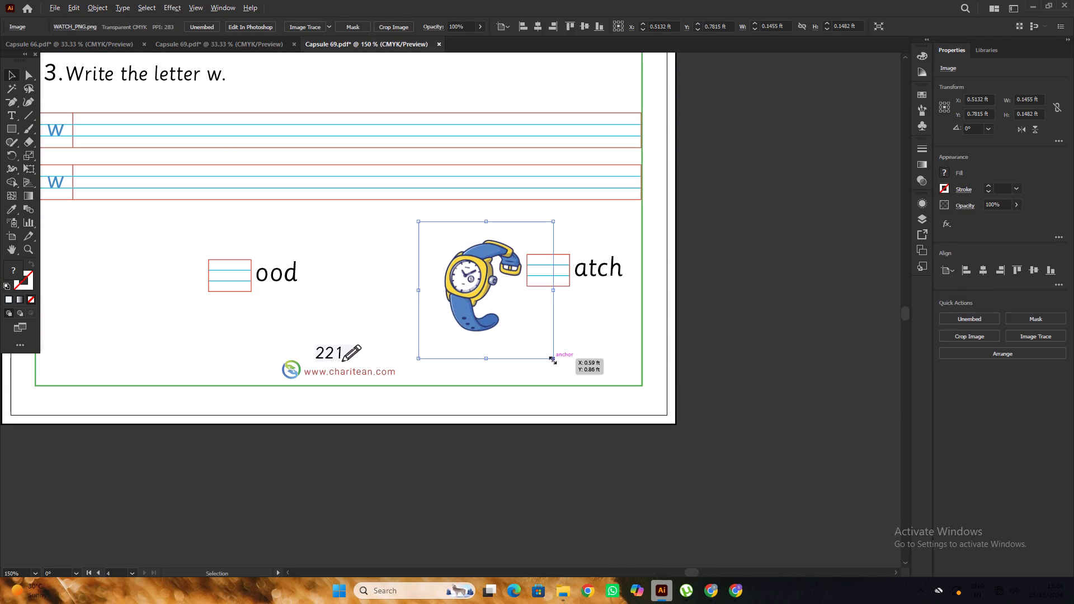
alt+drag(552, 359, 538, 335)
drag(476, 291, 472, 275)
alt+scroll(474, 274, down, 2)
click(632, 333)
Copy the wood picture from the Alphabet page to the Recall Time page, placing it before the answer box of "ood".
alt+scroll(635, 324, down, 3)
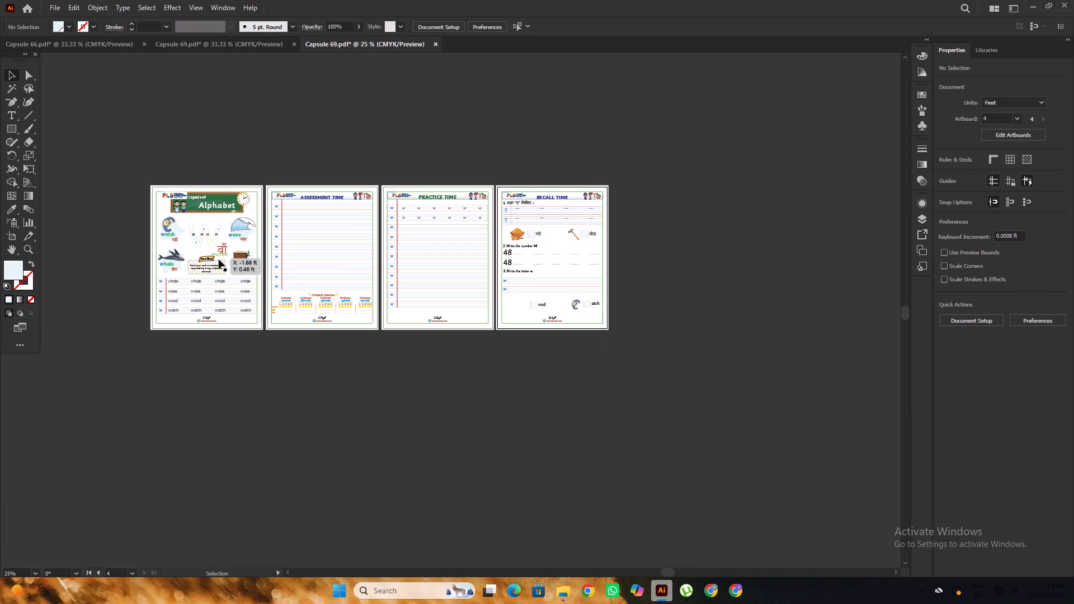
alt+drag(246, 256, 526, 308)
alt+scroll(531, 308, up, 3)
scroll(503, 285, down, 4)
alt+scroll(525, 276, up, 3)
drag(492, 239, 462, 213)
scroll(490, 229, up, 1)
alt+shift+drag(537, 280, 533, 272)
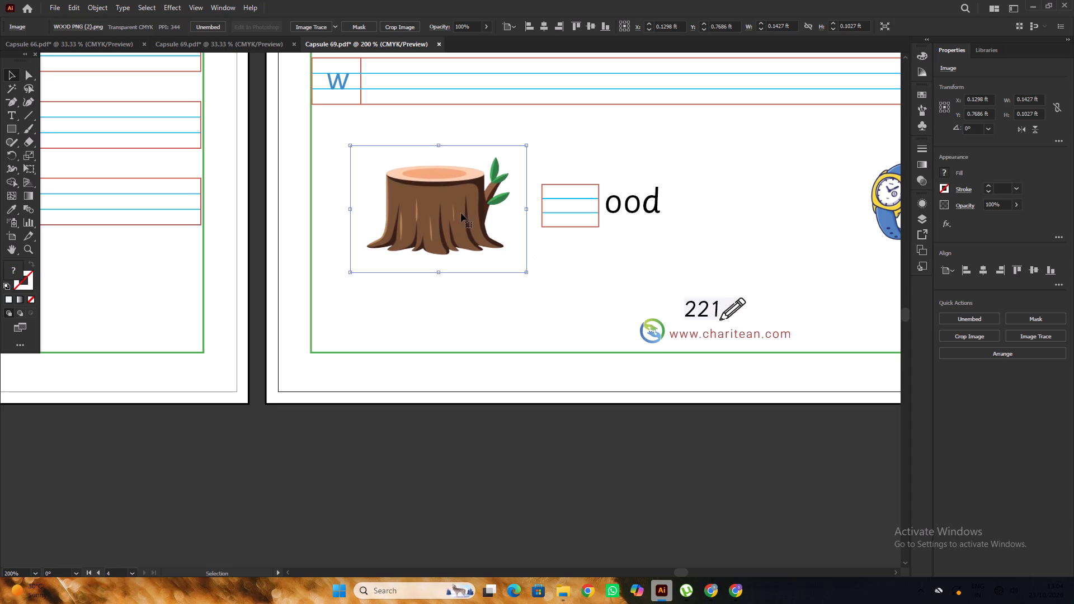
drag(453, 207, 459, 208)
alt+scroll(393, 203, down, 3)
click(563, 322)
Enlarge the Recall Time watch picture to about 0.113 ft wide and reposition it beside the "atch" box.
scroll(554, 291, up, 6)
click(558, 250)
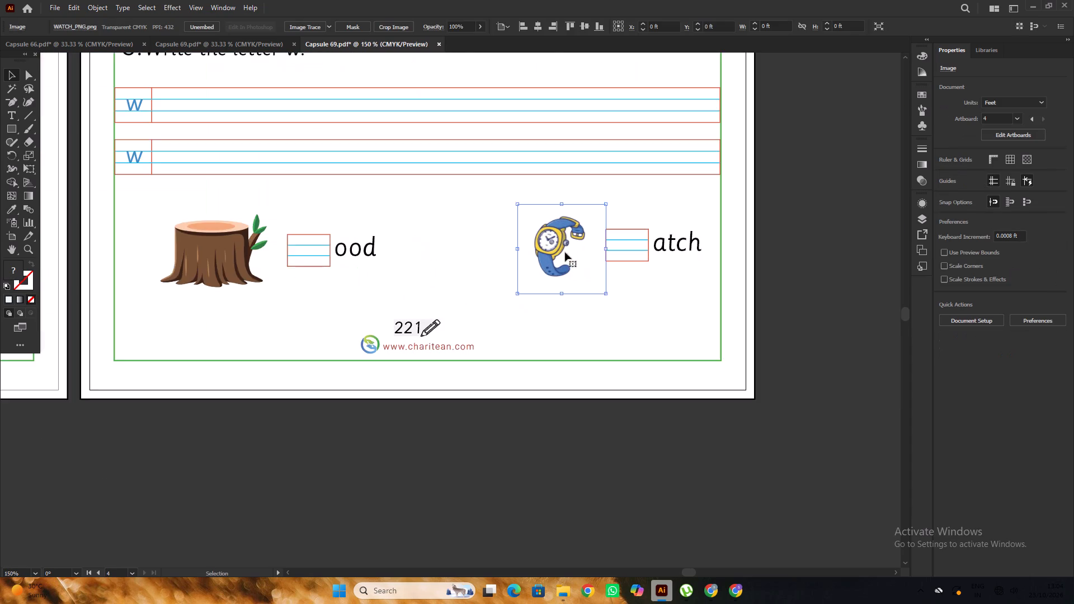
alt+scroll(591, 273, up, 1)
alt+shift+drag(613, 302, 621, 321)
drag(540, 224, 536, 229)
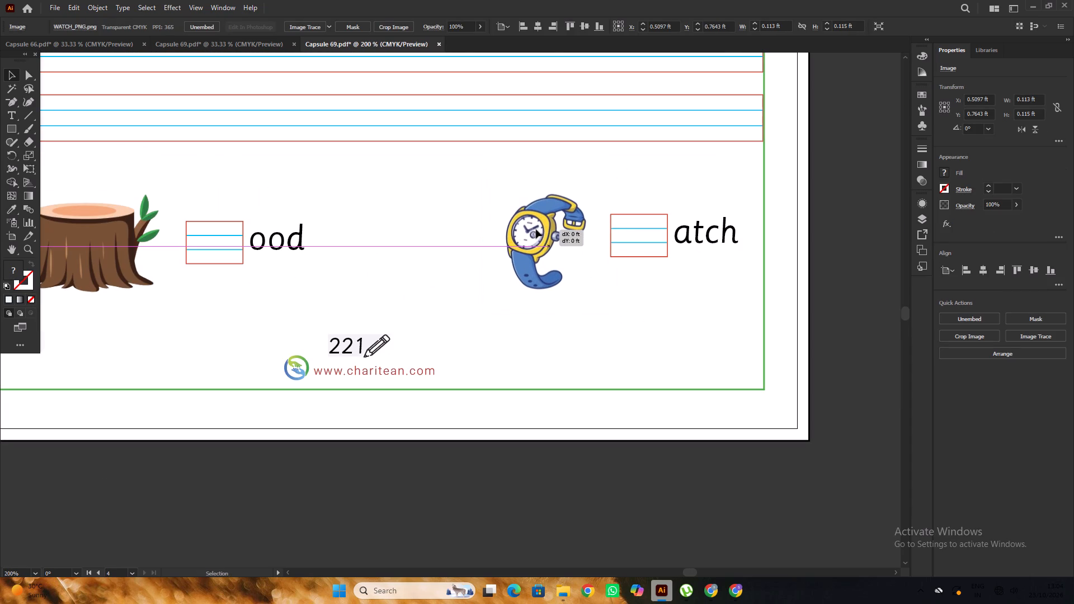
drag(536, 229, 531, 229)
alt+scroll(571, 262, down, 2)
click(630, 377)
scroll(626, 339, up, 2)
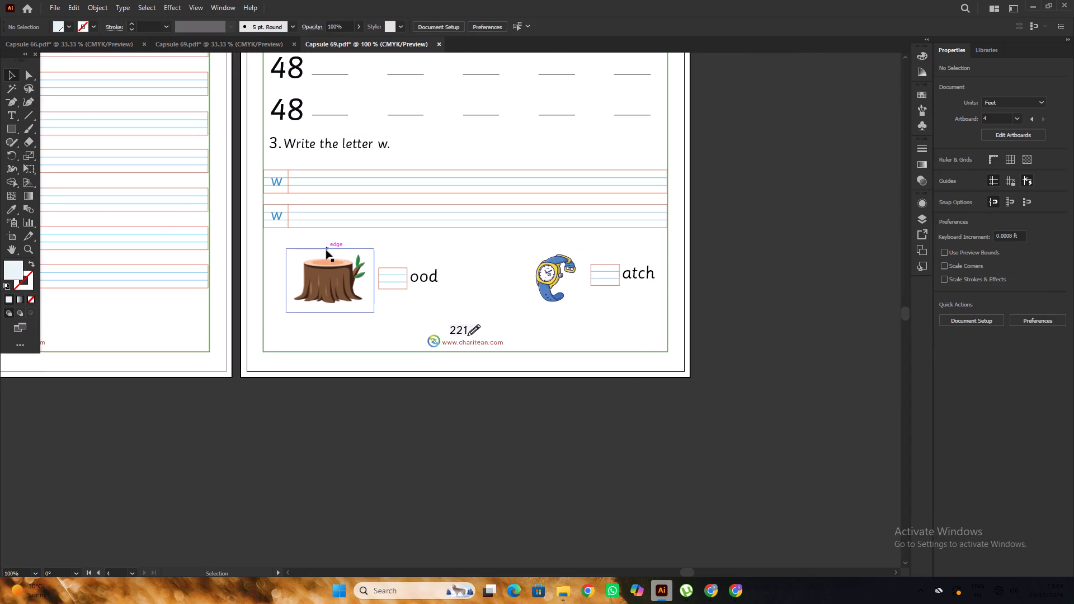
Group the wood and watch pictures with their answer boxes and words, and centre the group horizontally on the Recall Time page.
click(285, 240)
drag(285, 243, 634, 314)
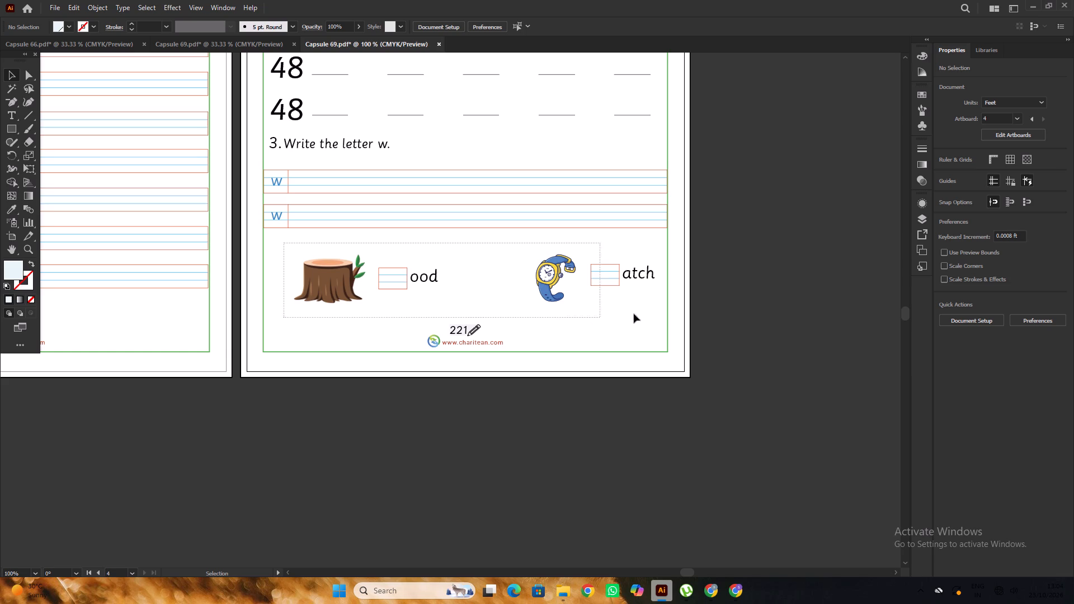
drag(634, 314, 654, 301)
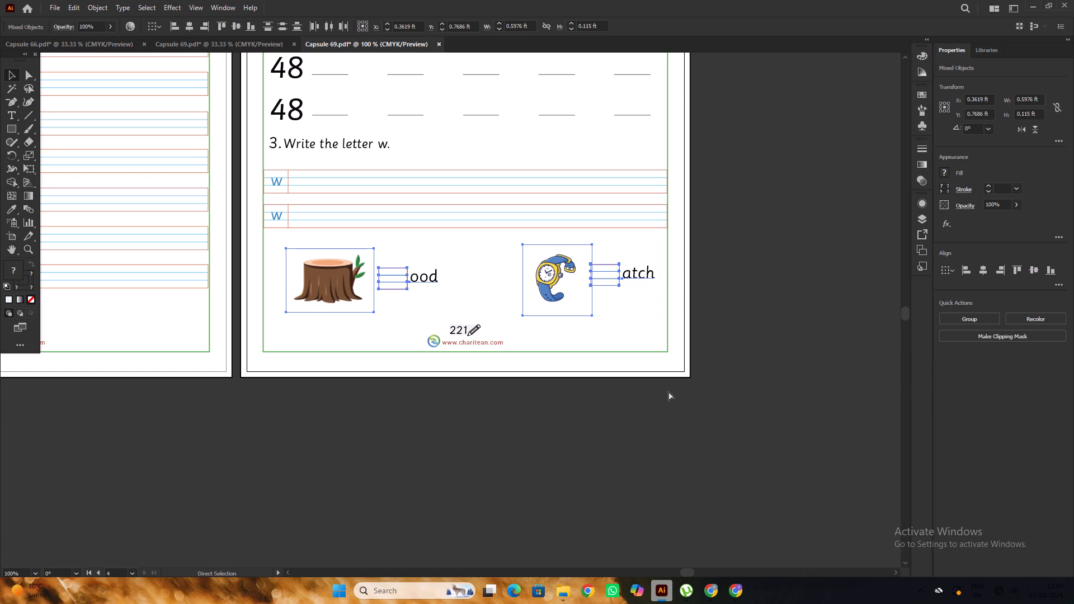
key(ctrl+g)
click(986, 275)
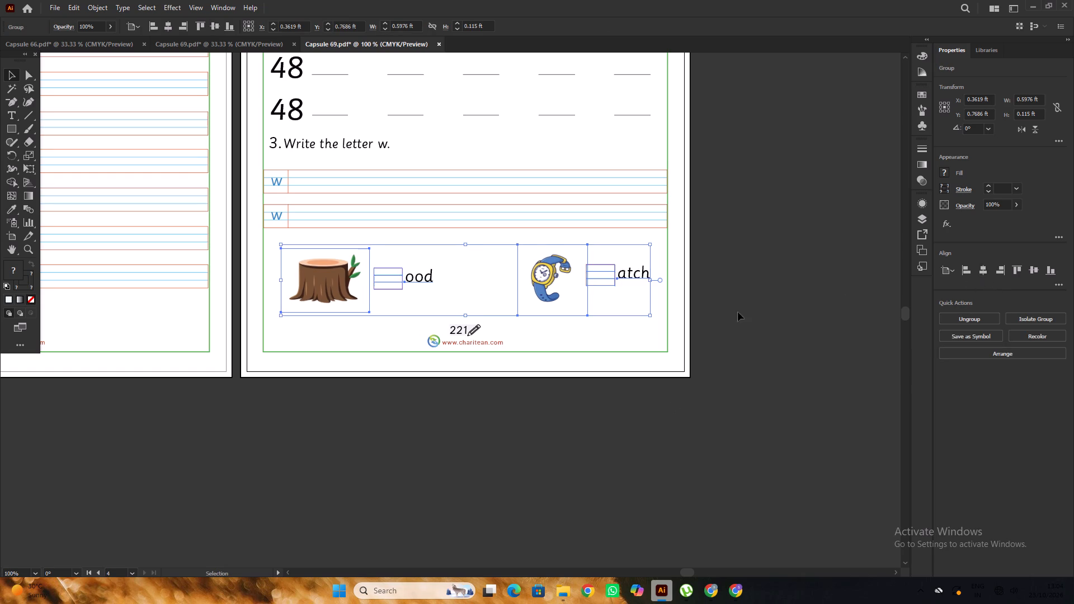
click(760, 300)
Review the Capsule 69 pages and compare them with the Recall Time page of the other open Capsule 69 document.
alt+scroll(767, 322, down, 7)
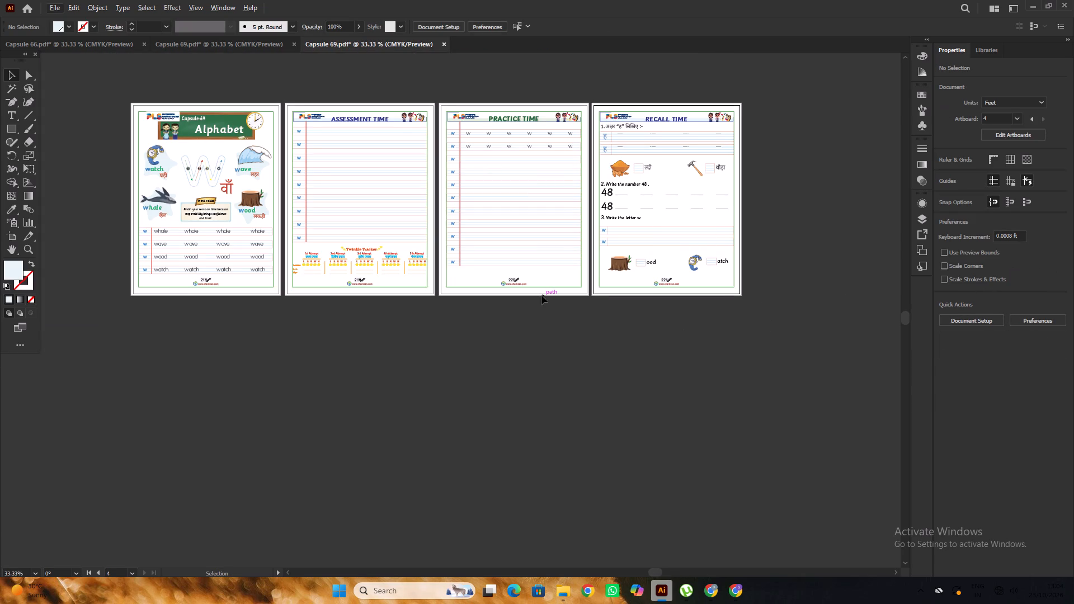
scroll(520, 279, up, 3)
alt+scroll(567, 260, down, 2)
click(459, 337)
key(space)
drag(348, 324, 447, 332)
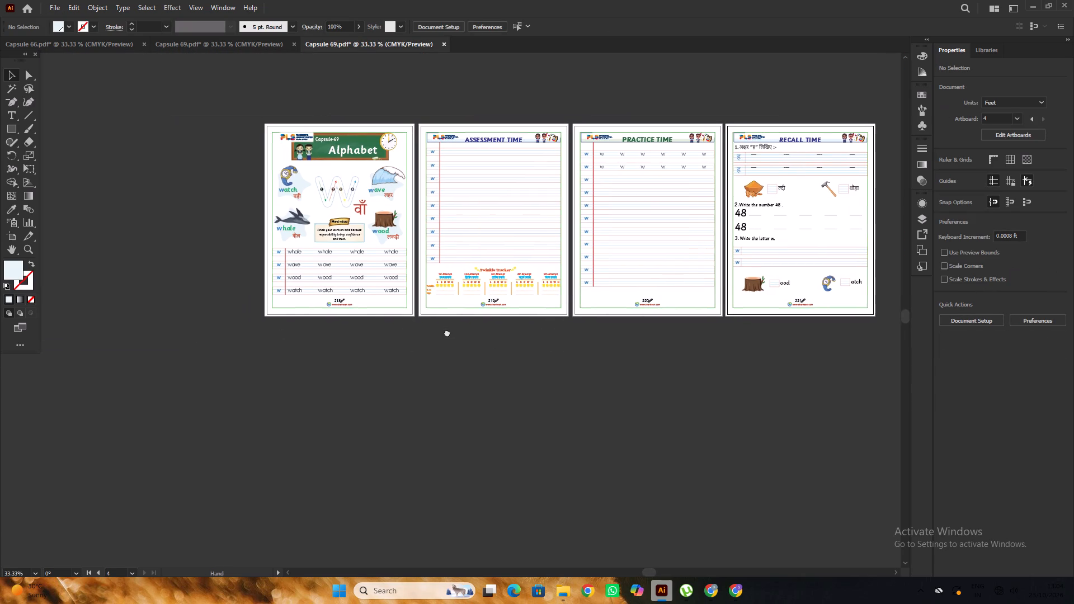
drag(447, 332, 444, 329)
click(211, 50)
alt+scroll(447, 338, up, 3)
alt+scroll(533, 311, down, 2)
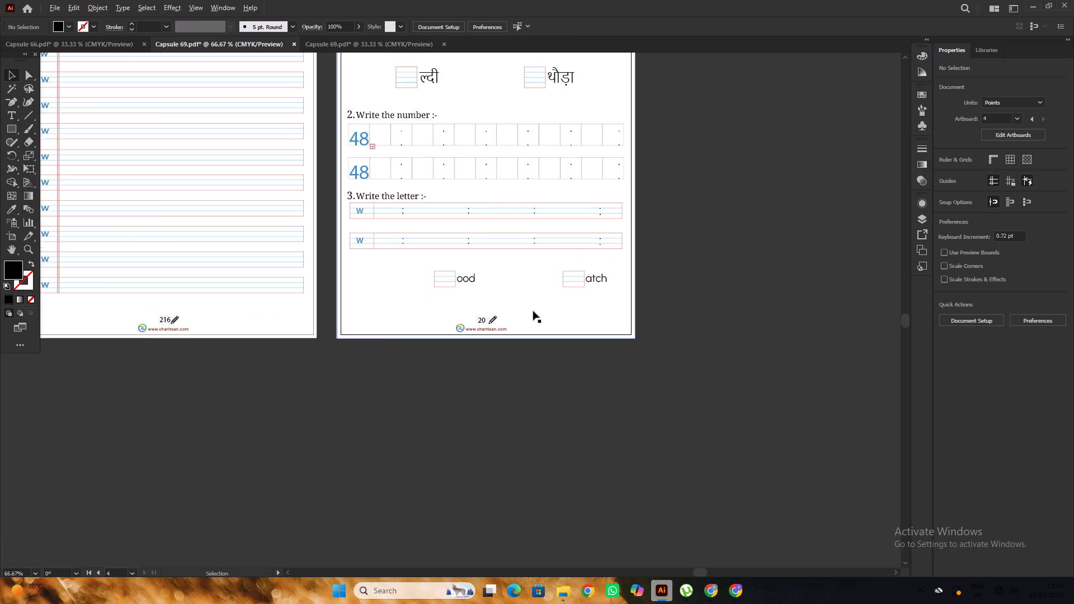
click(378, 40)
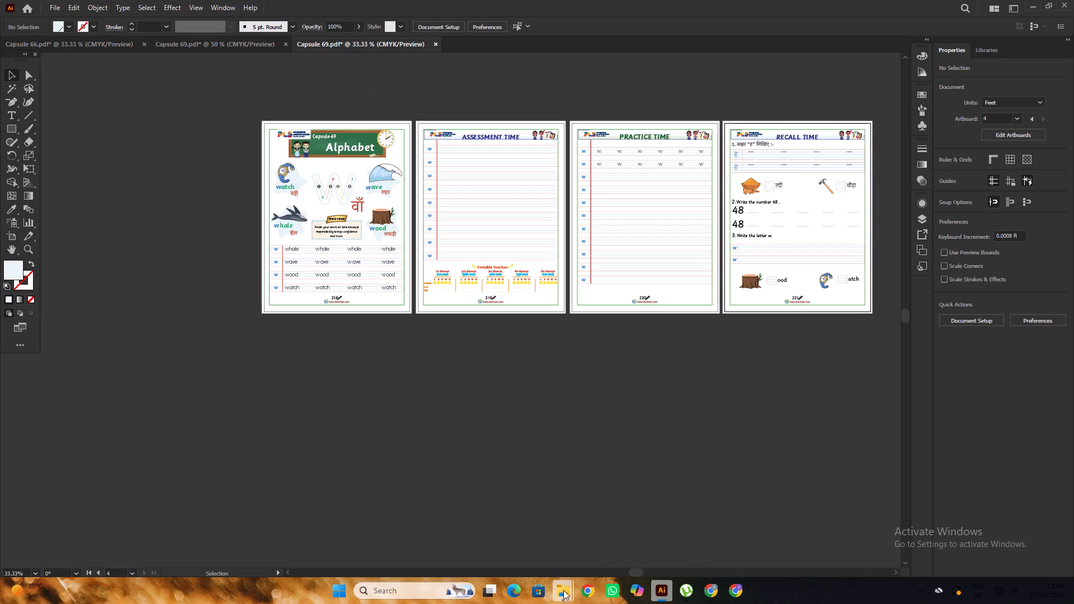
Open the Capsule 68 PDF in Edge to check the page number on its last page, and close it.
click(456, 531)
scroll(456, 530, down, 3)
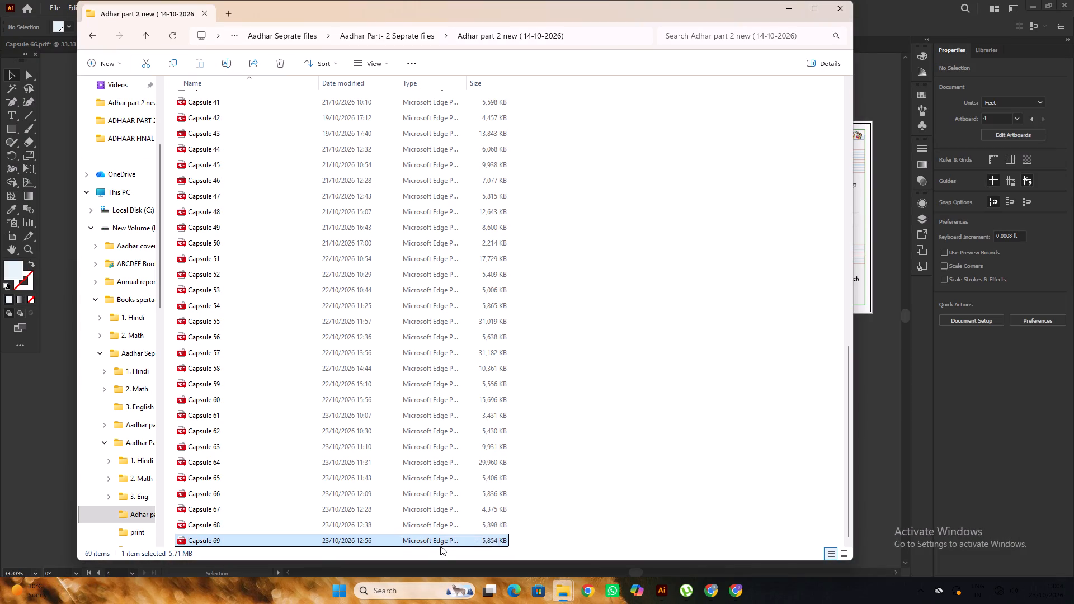
double_click(443, 528)
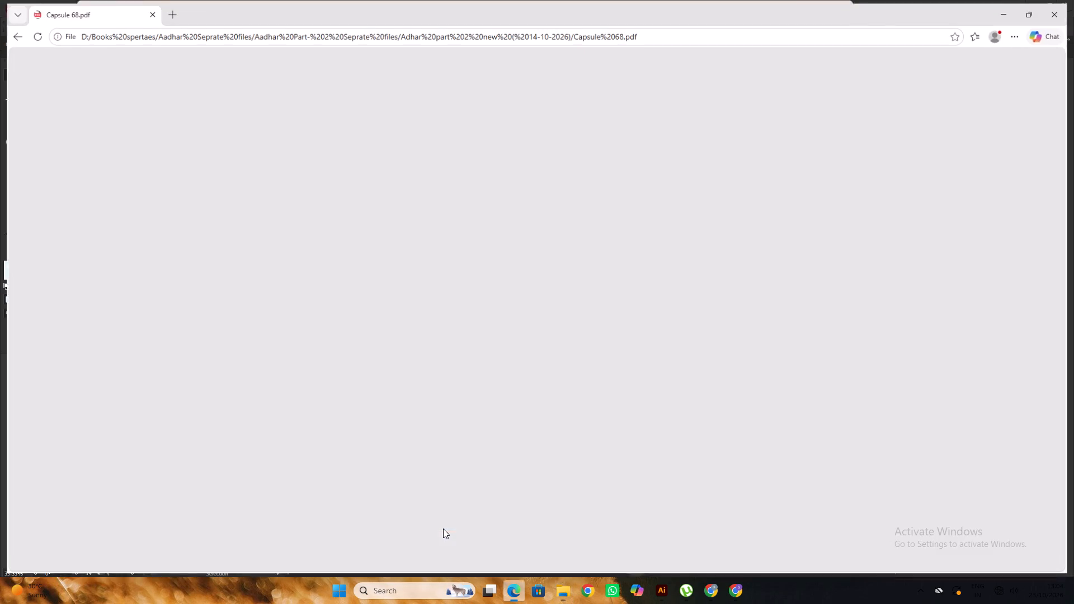
scroll(546, 403, down, 20)
scroll(546, 403, down, 14)
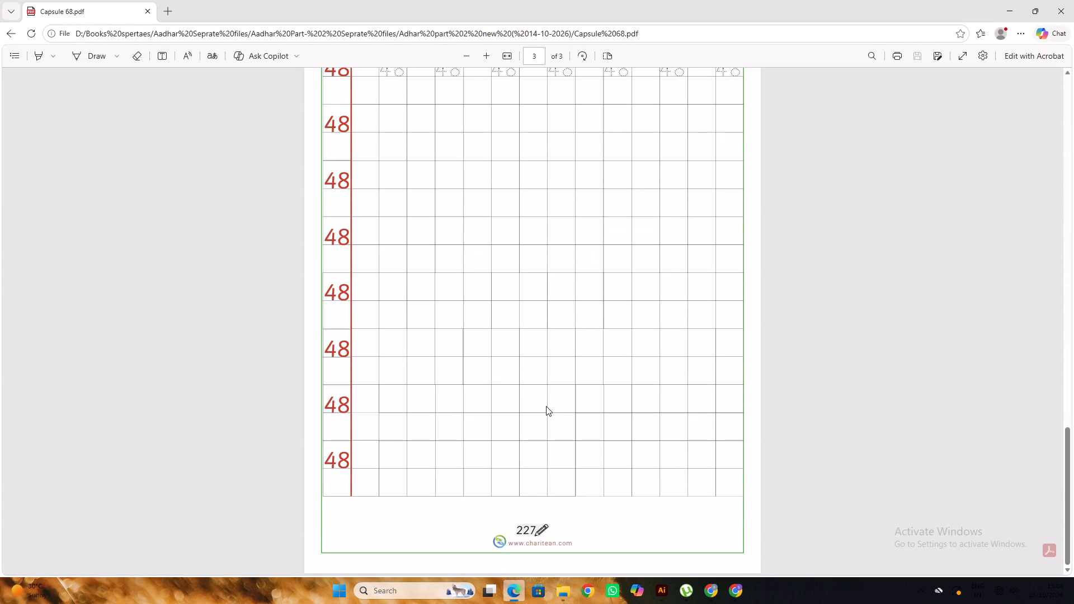
click(1052, 9)
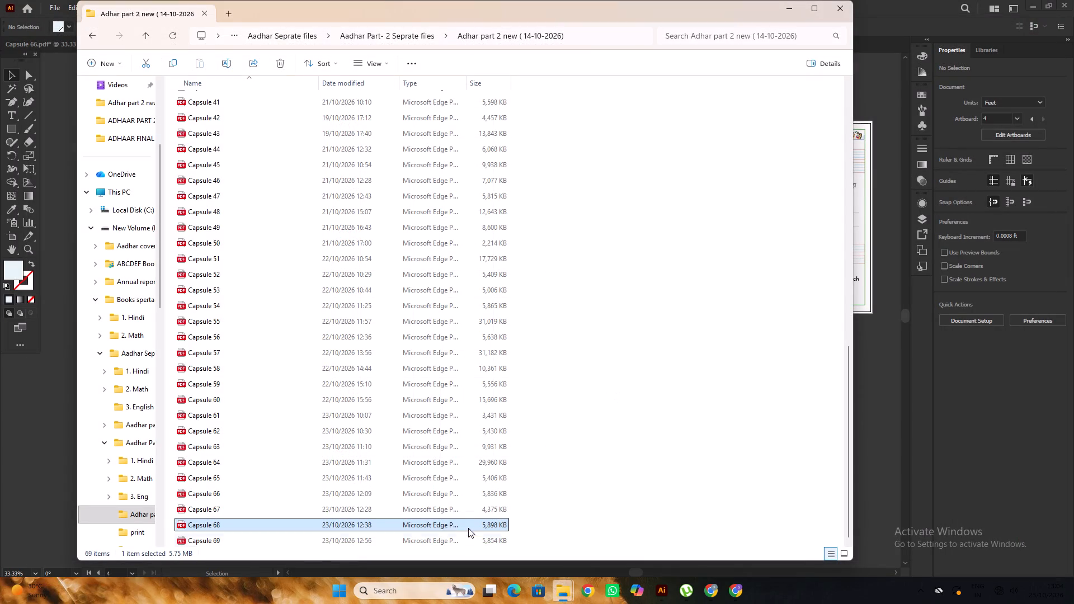
Open the Capsule 69 PDF in Edge to check its Alphabet page and page number, and close it.
double_click(465, 541)
scroll(583, 325, down, 6)
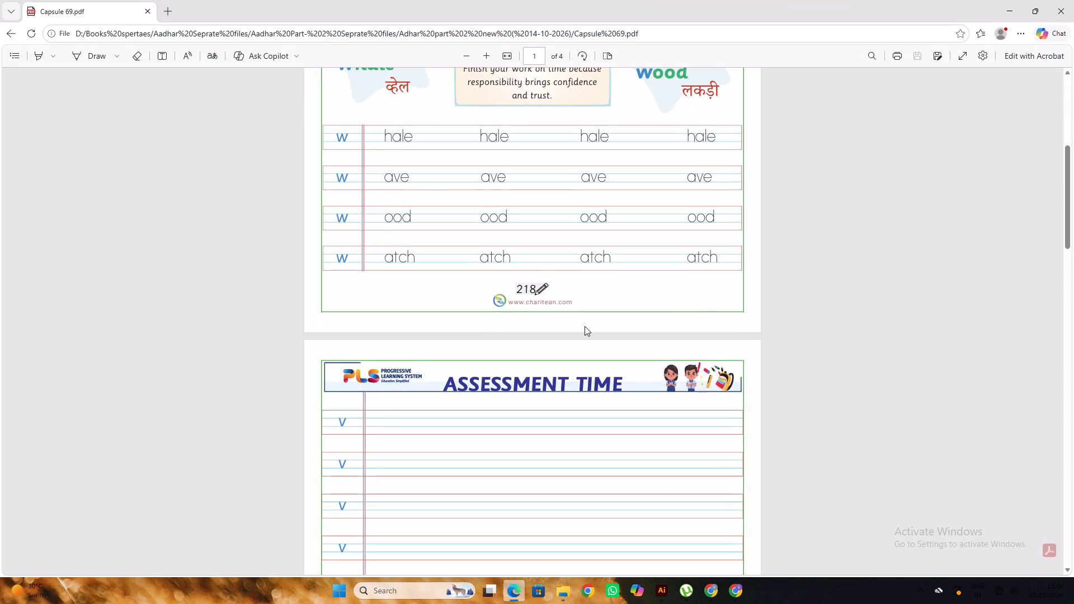
scroll(585, 326, up, 8)
scroll(588, 310, down, 3)
click(1062, 13)
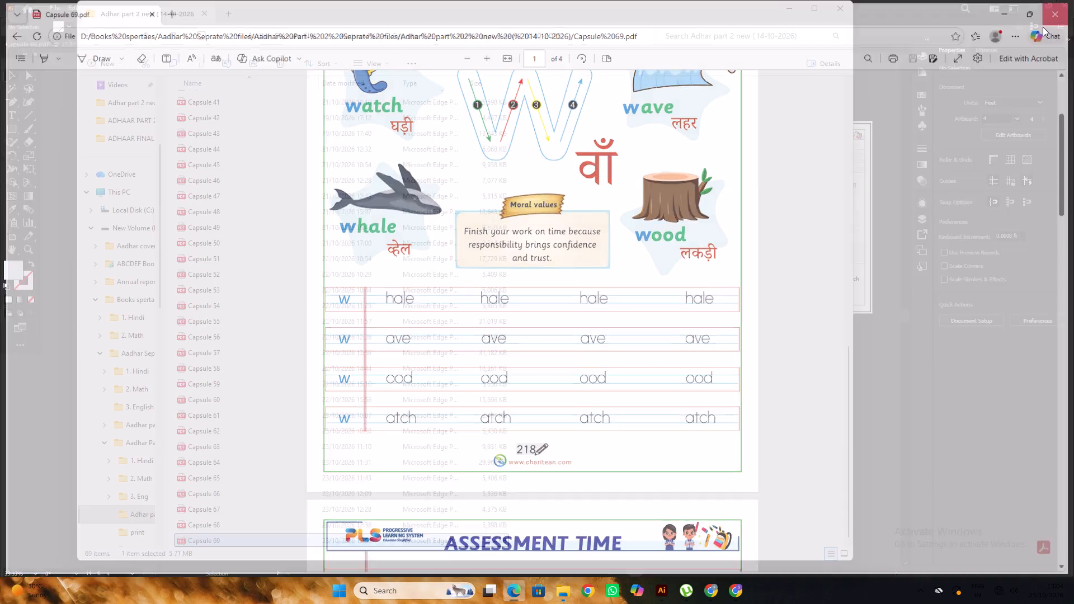
In Illustrator, change the page numbers of the Alphabet page to 228 and the Assessment Time page to 229.
click(660, 597)
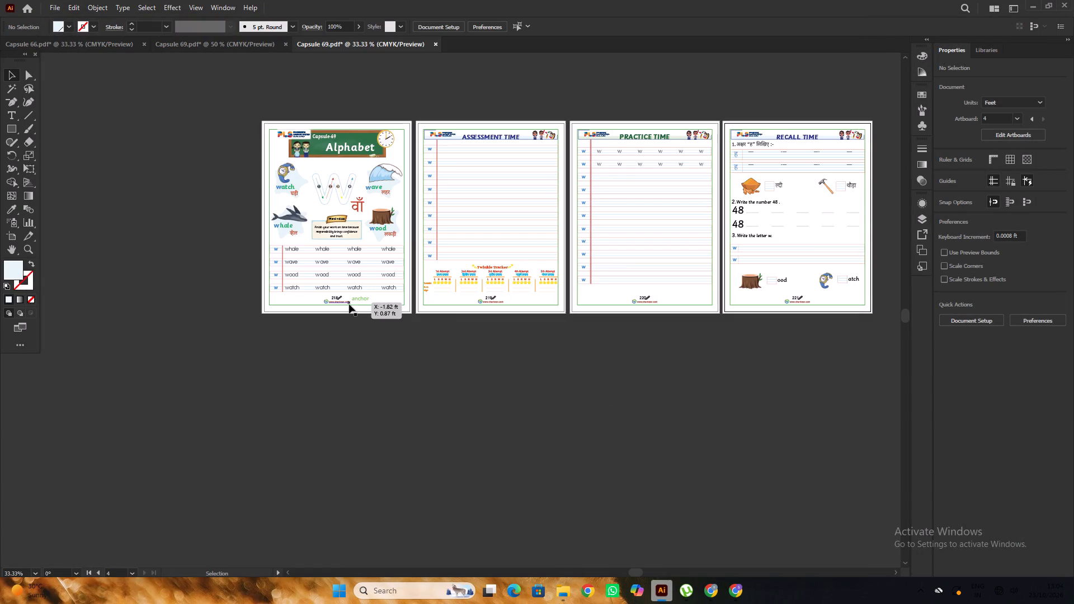
alt+scroll(332, 296, up, 6)
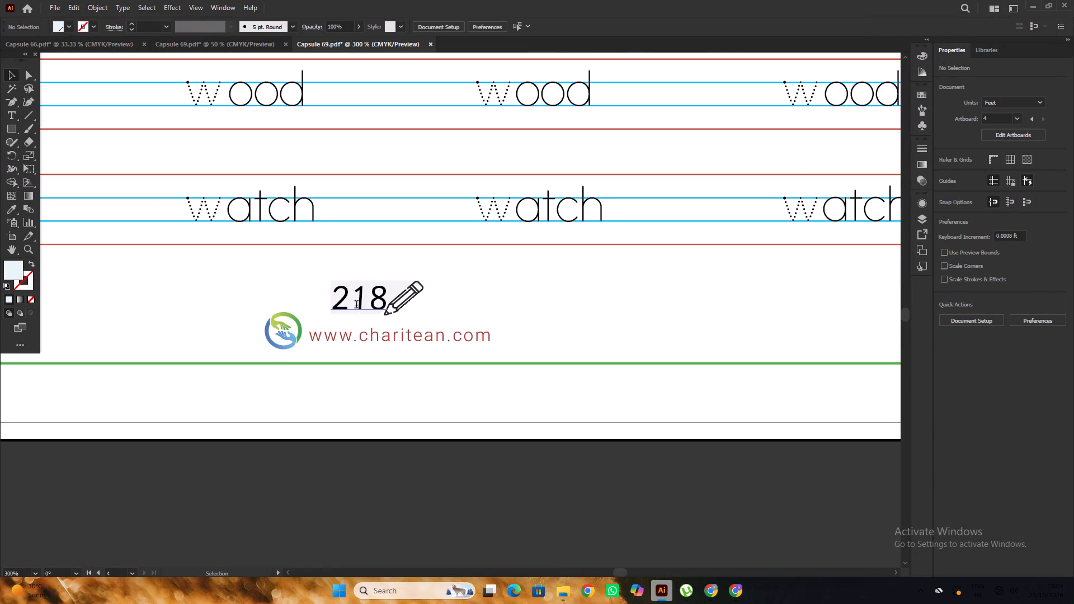
key(t)
drag(368, 299, 352, 312)
key(2)
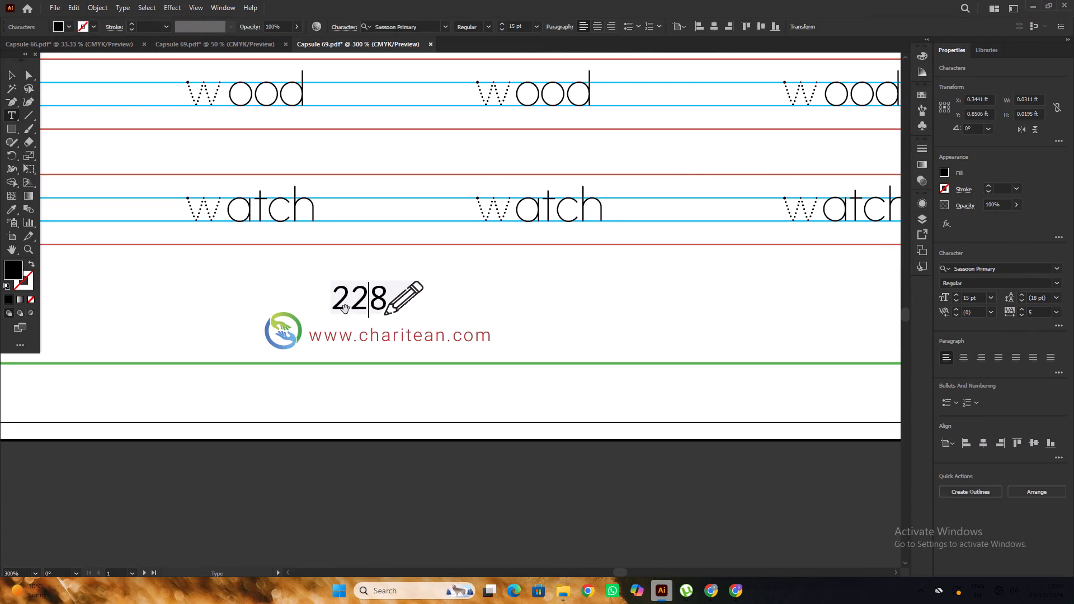
alt+scroll(333, 309, down, 4)
alt+scroll(648, 312, up, 4)
drag(640, 294, 632, 297)
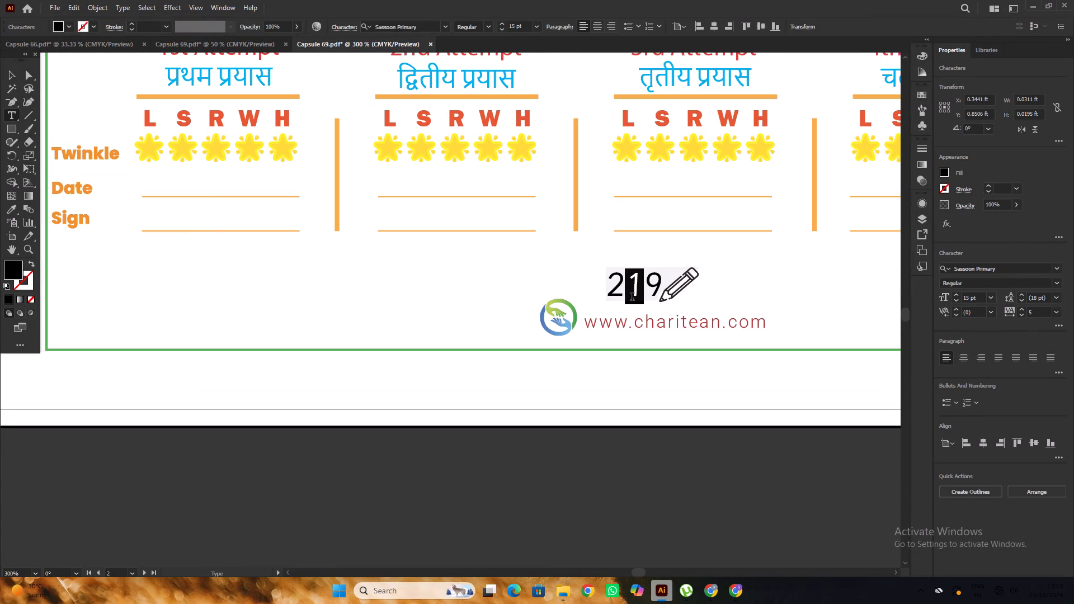
key(2)
Change the page number of the Practice Time page to 230.
alt+scroll(245, 265, down, 4)
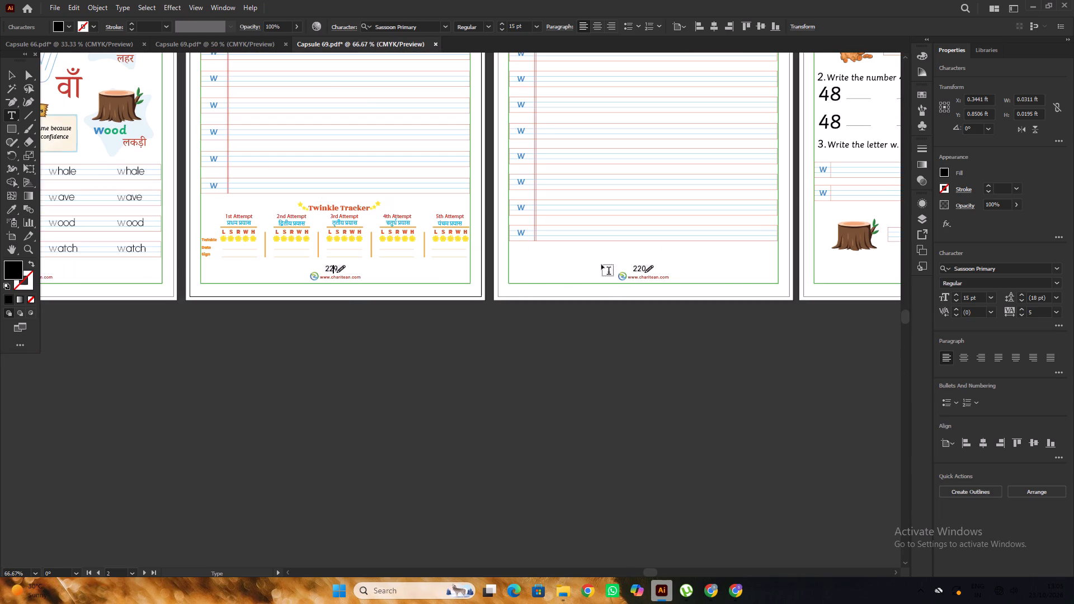
alt+scroll(619, 273, up, 3)
alt+scroll(478, 259, down, 3)
alt+scroll(553, 275, up, 4)
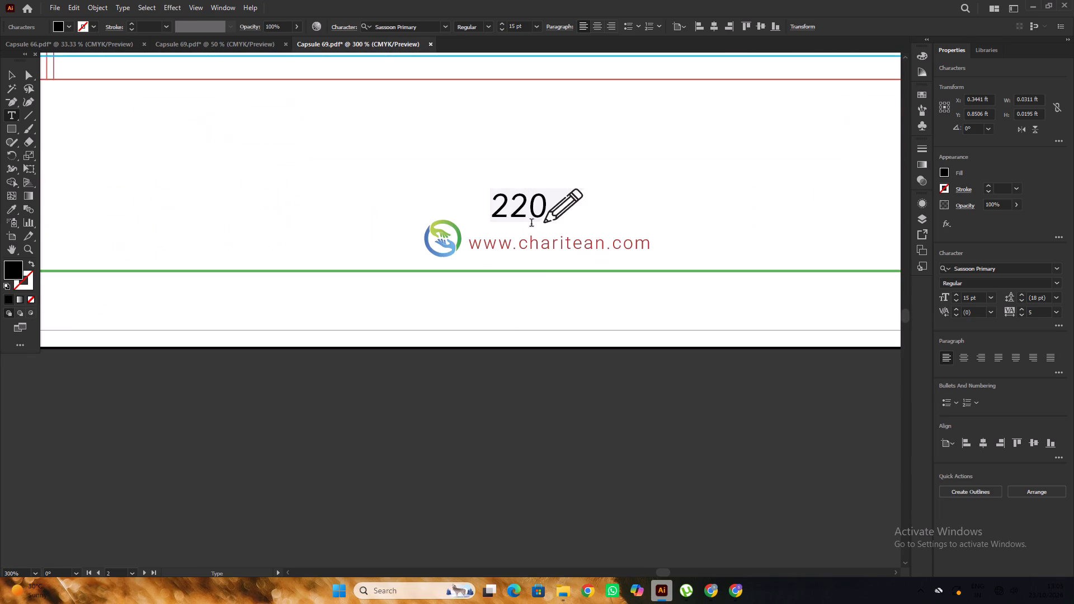
drag(526, 216, 514, 224)
key(3)
Change the page number of the Recall Time page to 240.
alt+scroll(448, 205, down, 6)
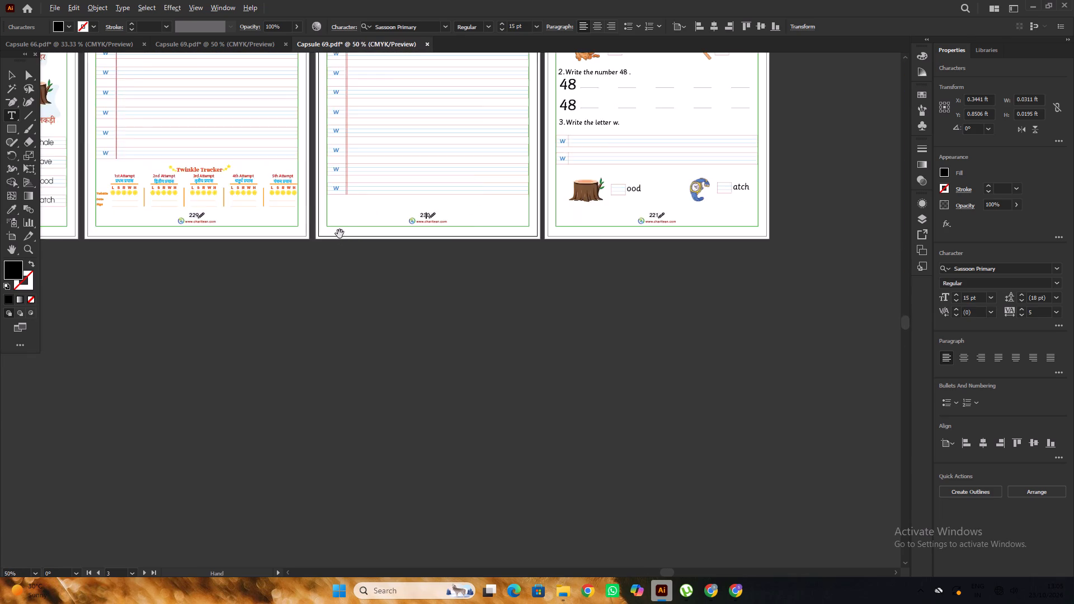
alt+scroll(340, 234, down, 2)
alt+scroll(497, 225, up, 11)
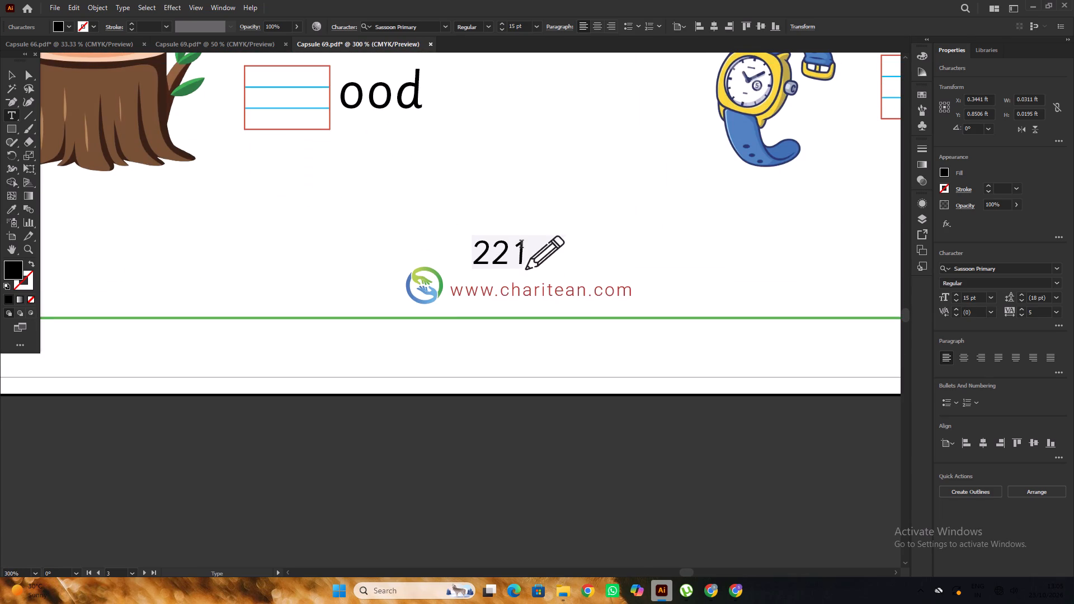
drag(521, 246, 496, 258)
text(40)
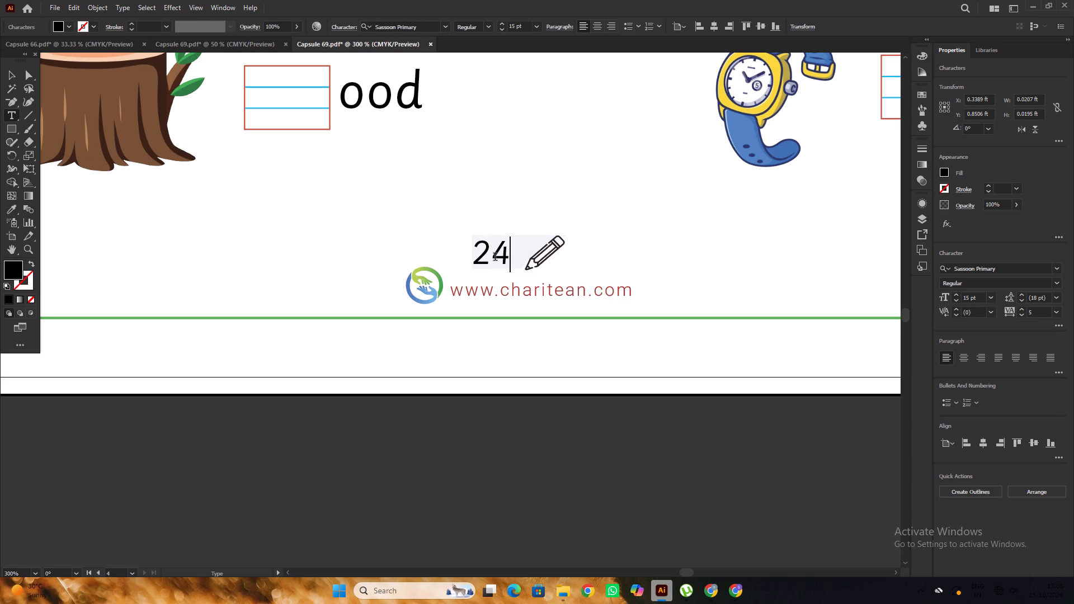
alt+scroll(515, 264, down, 5)
scroll(515, 264, up, 5)
alt+scroll(528, 266, down, 3)
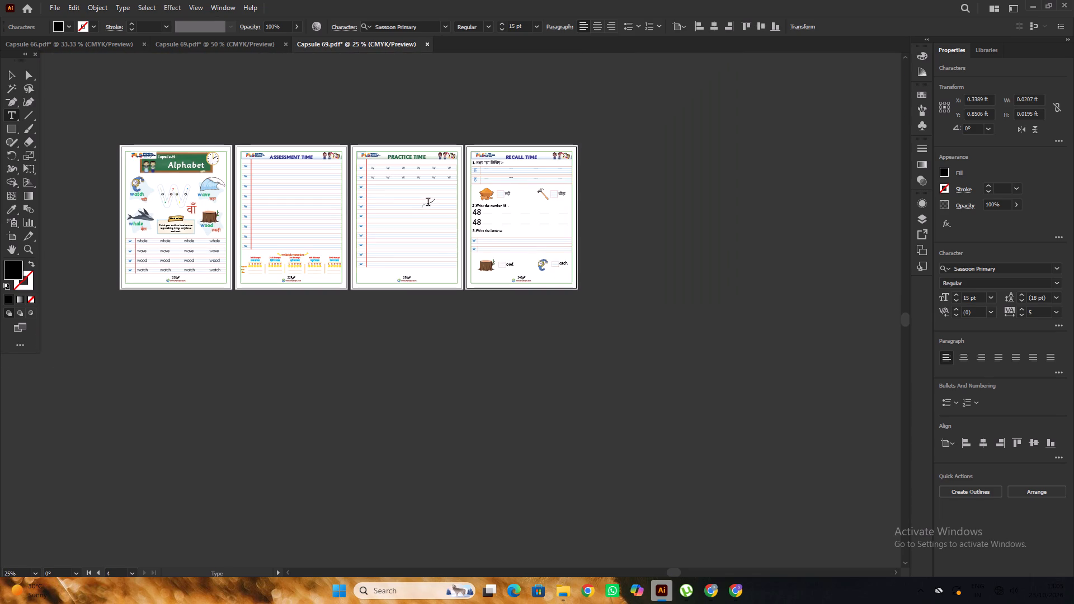
click(10, 72)
click(143, 115)
Review the four Capsule 69 pages, checking their content and the page numbers in the footers.
key(space)
key(space)
key(space)
key(space)
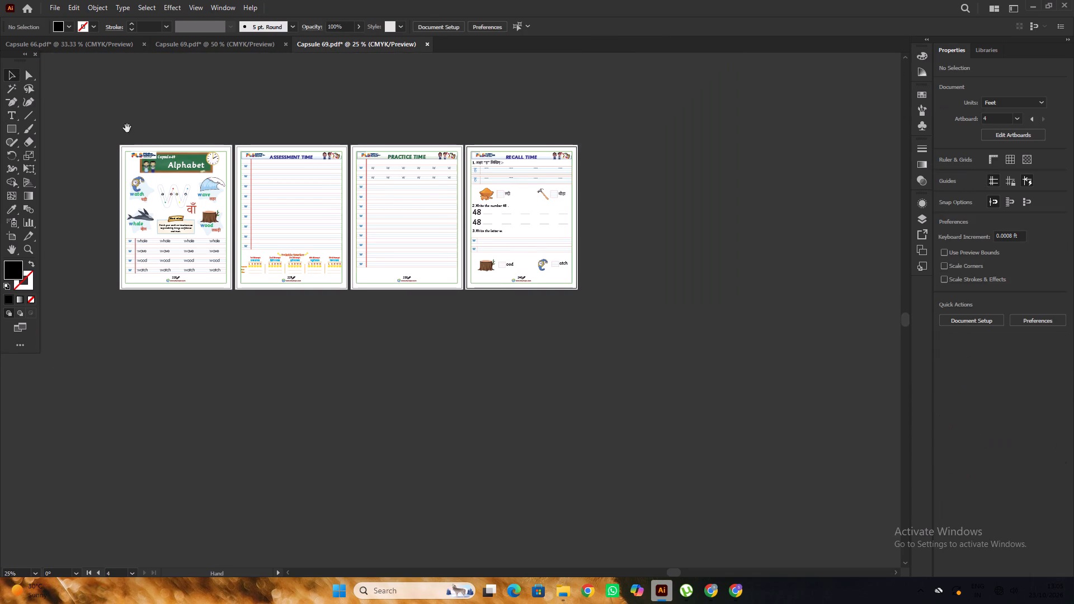
drag(128, 128, 260, 138)
click(286, 138)
alt+scroll(287, 138, up, 3)
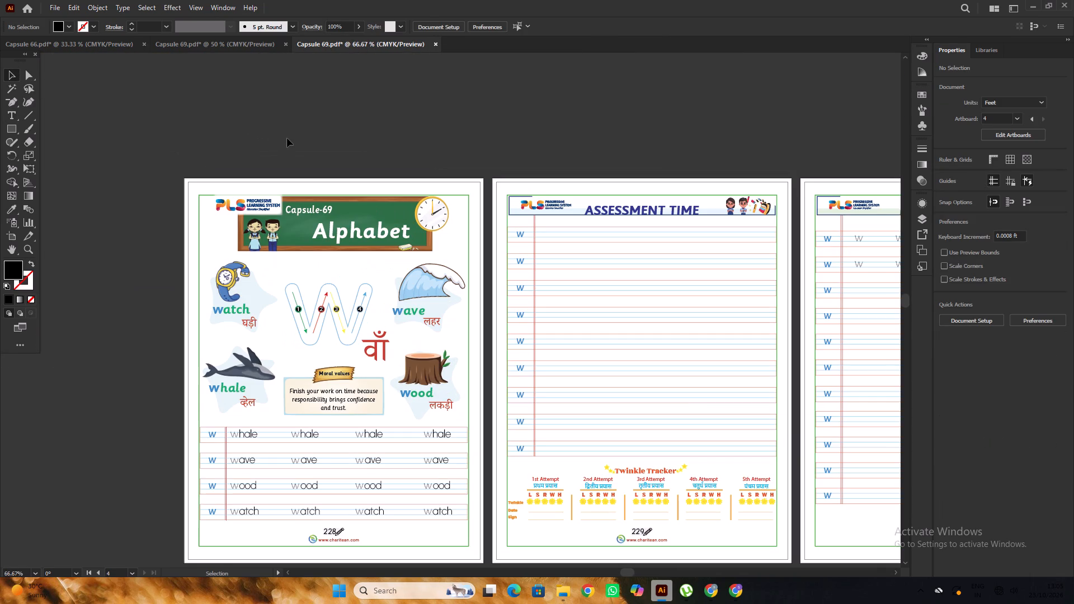
scroll(288, 138, down, 4)
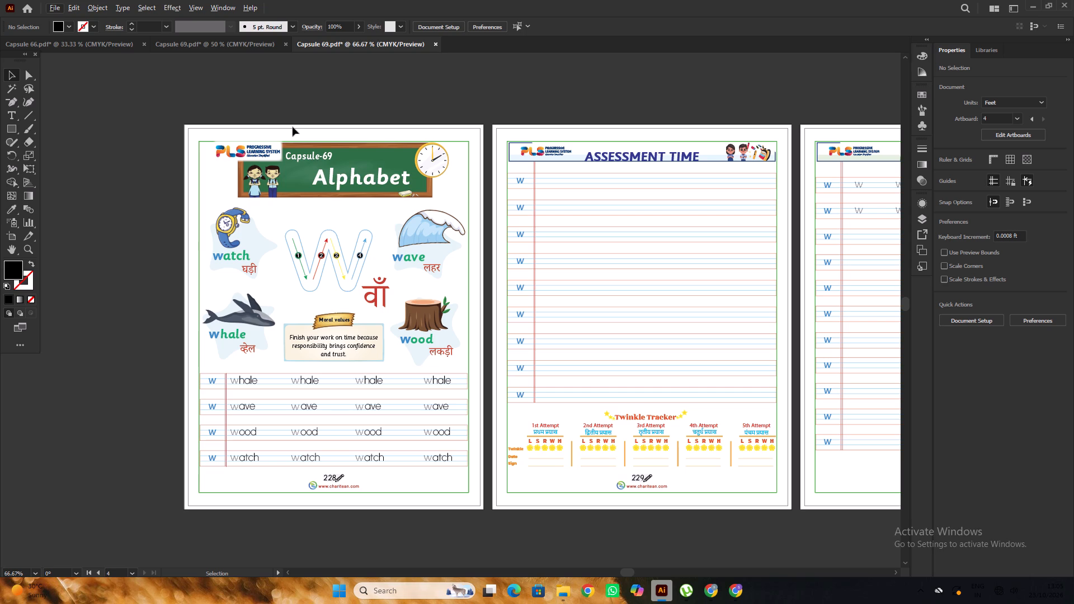
alt+scroll(320, 135, down, 3)
click(553, 90)
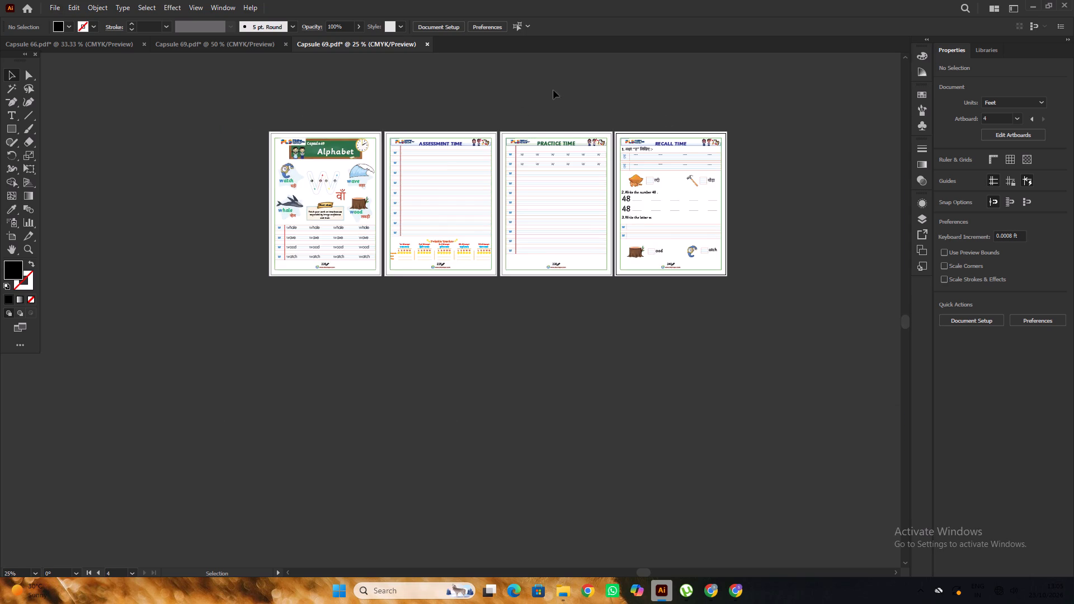
alt+scroll(699, 115, up, 5)
alt+scroll(701, 115, down, 5)
alt+scroll(698, 237, up, 14)
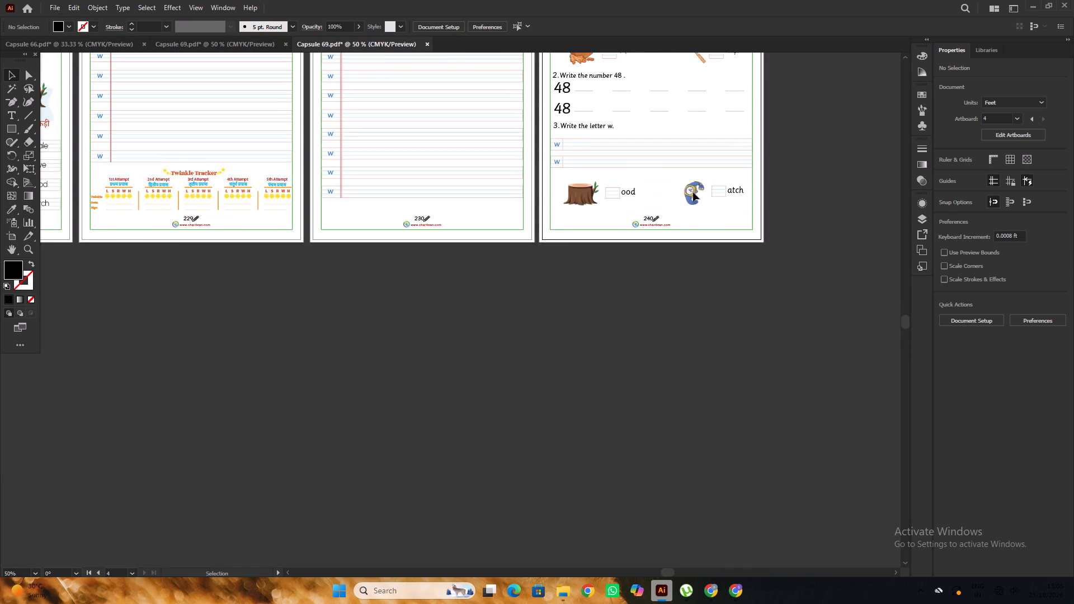
alt+scroll(693, 192, up, 9)
alt+scroll(694, 192, down, 2)
scroll(693, 192, up, 1)
key(space)
drag(508, 106, 534, 124)
Save all artboards as Adobe PDF under the name Capsule 69 in the Adhar part 2 new folder, replacing the existing file.
click(46, 5)
click(110, 123)
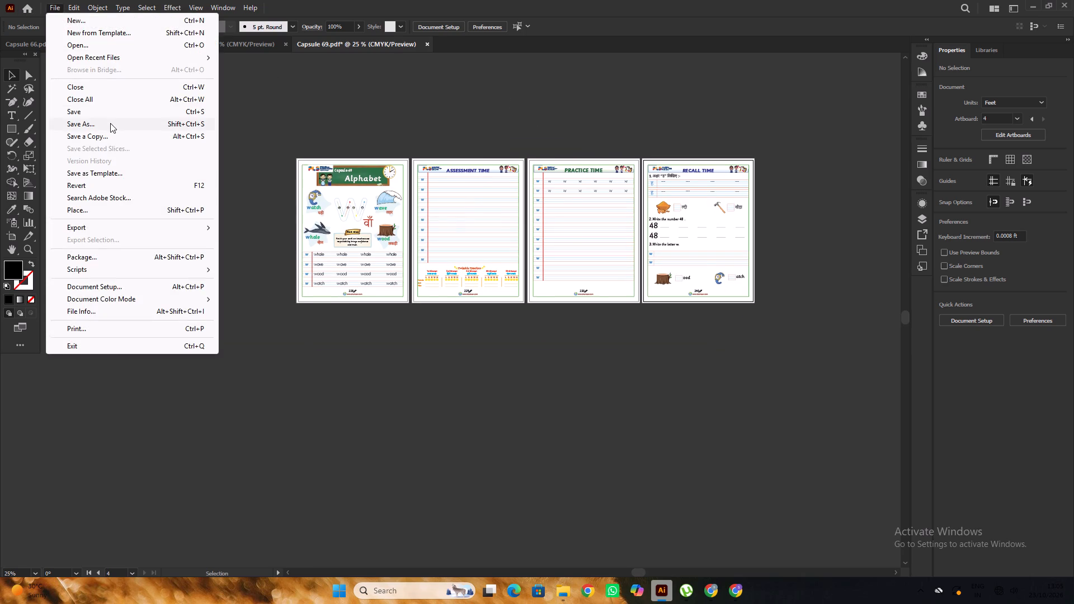
scroll(360, 267, down, 11)
scroll(352, 409, down, 13)
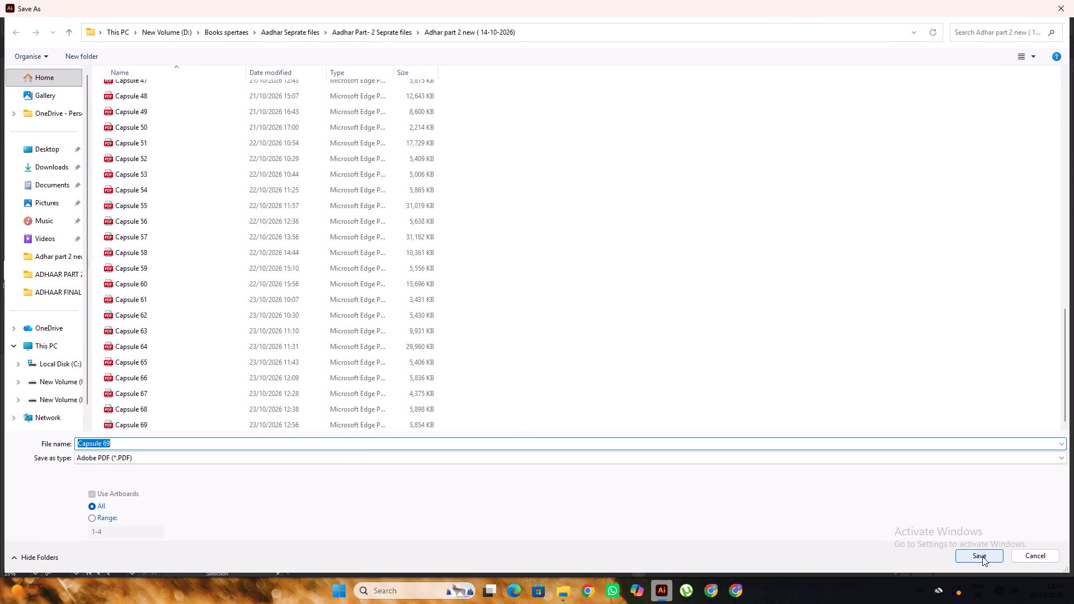
scroll(510, 308, down, 5)
click(977, 553)
click(574, 340)
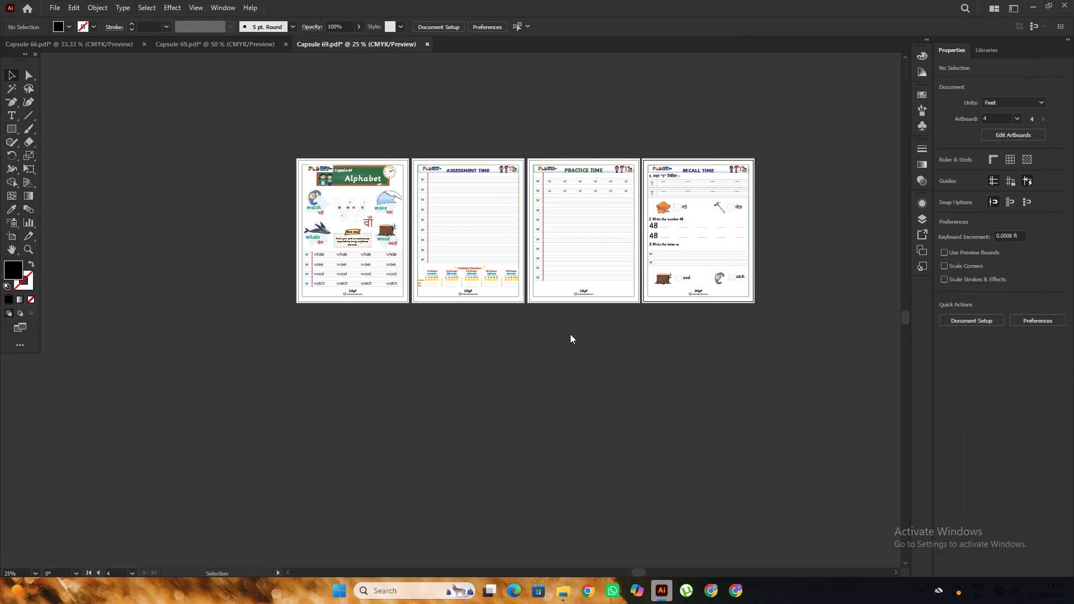
click(645, 435)
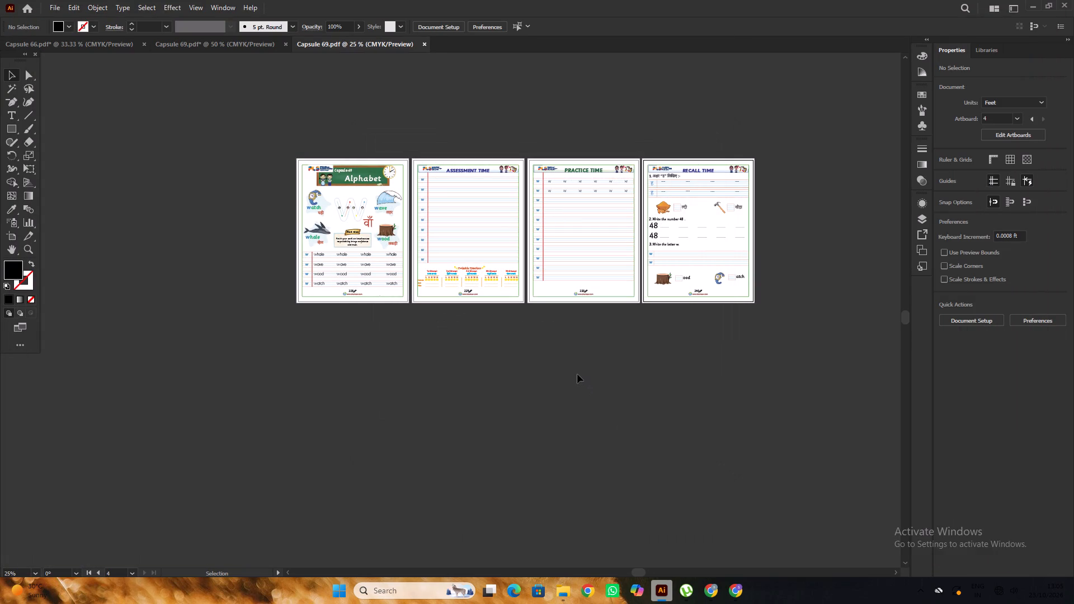